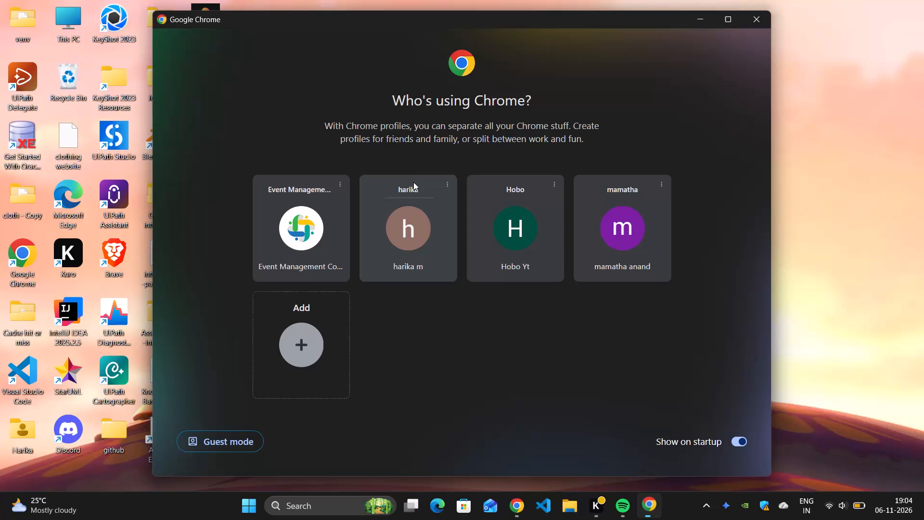
Open the Event Management Committee browser profile, go to the Canva site and maximize the window.
left_click(311, 240)
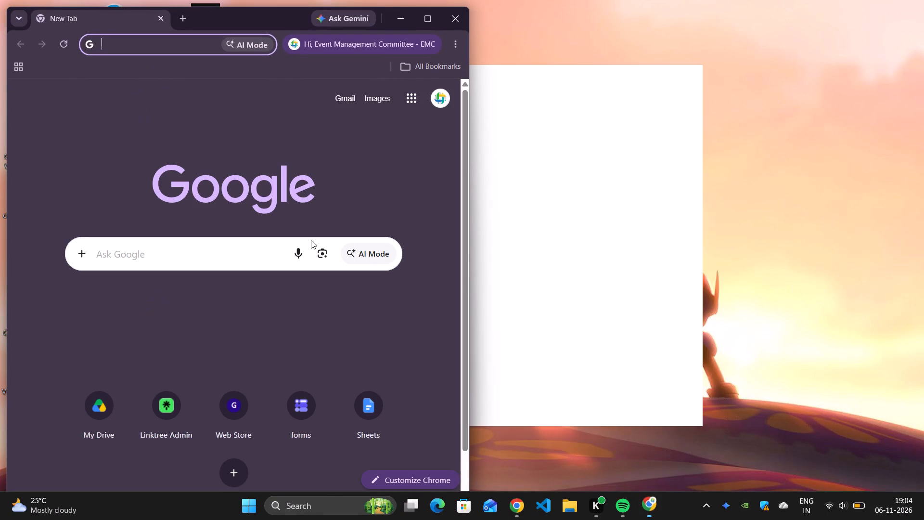
type("can")
left_click(193, 72)
left_click(427, 17)
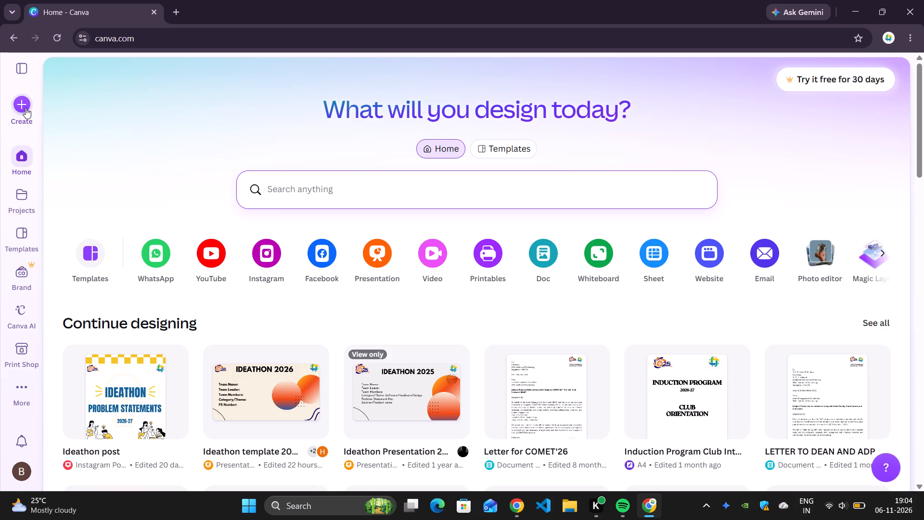
Create a new blank Instagram Story design.
scroll(137, 414, "down", 2)
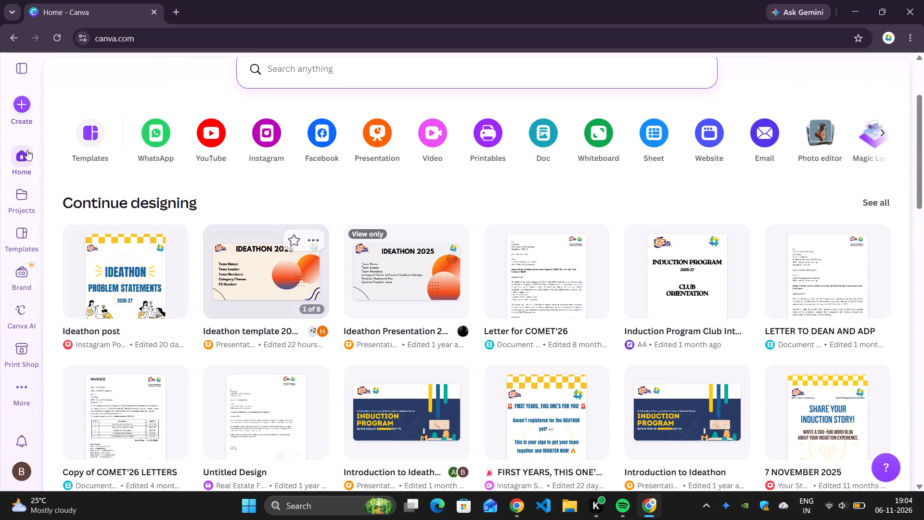
left_click(27, 101)
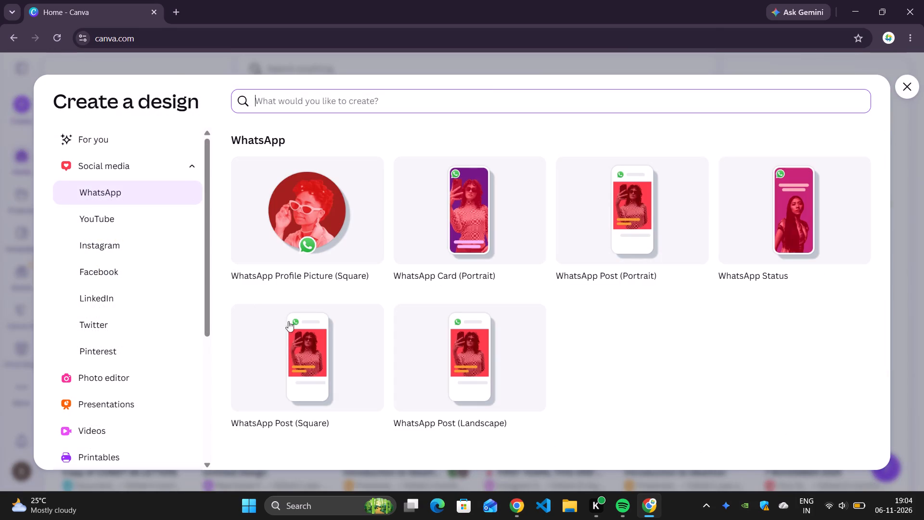
scroll(245, 386, "down", 1)
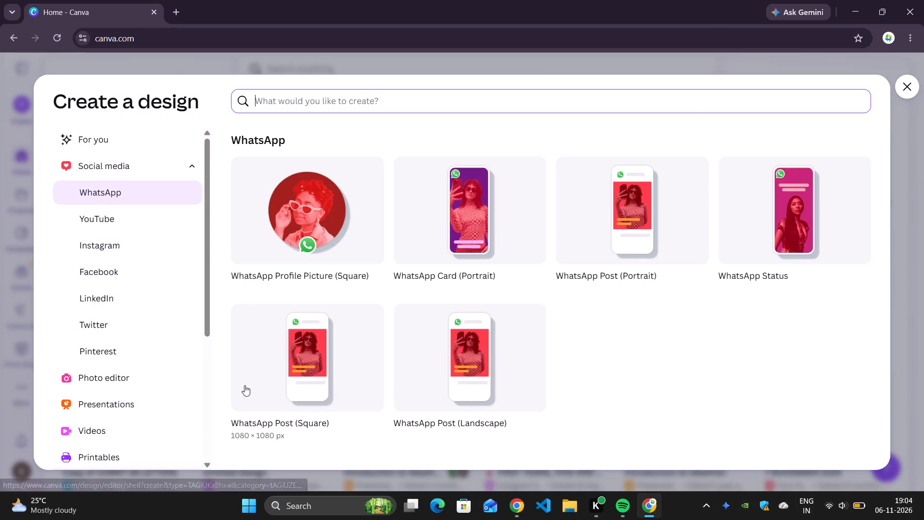
left_click(133, 248)
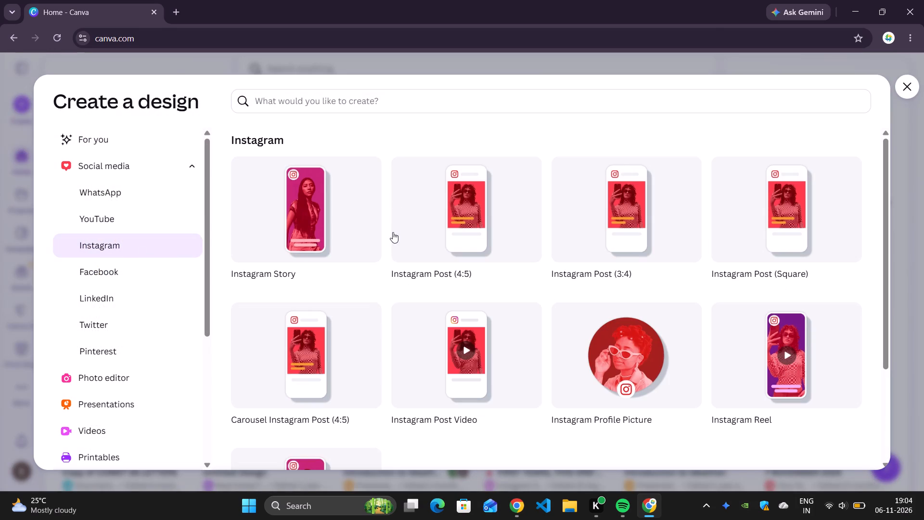
left_click(314, 225)
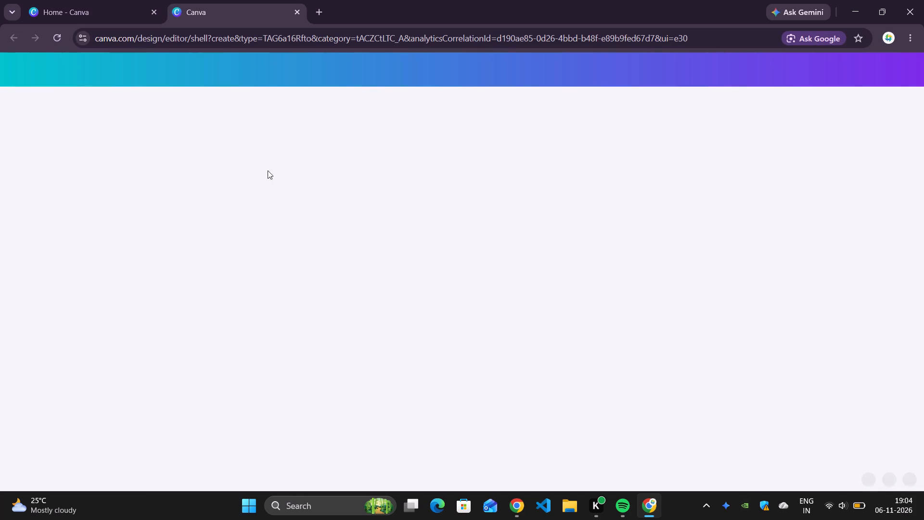
Open the recent Ideathon post design alongside the new story for reference, and return to the untitled story.
left_click(135, 0)
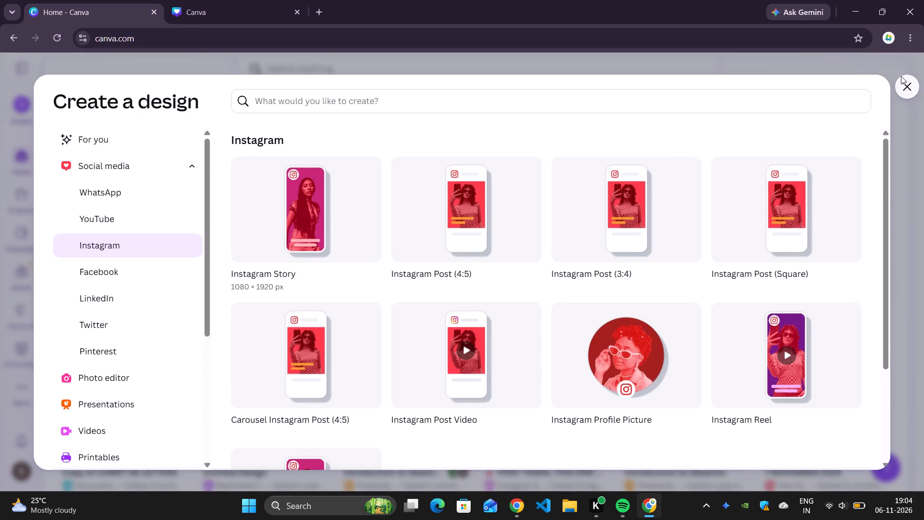
left_click(901, 77)
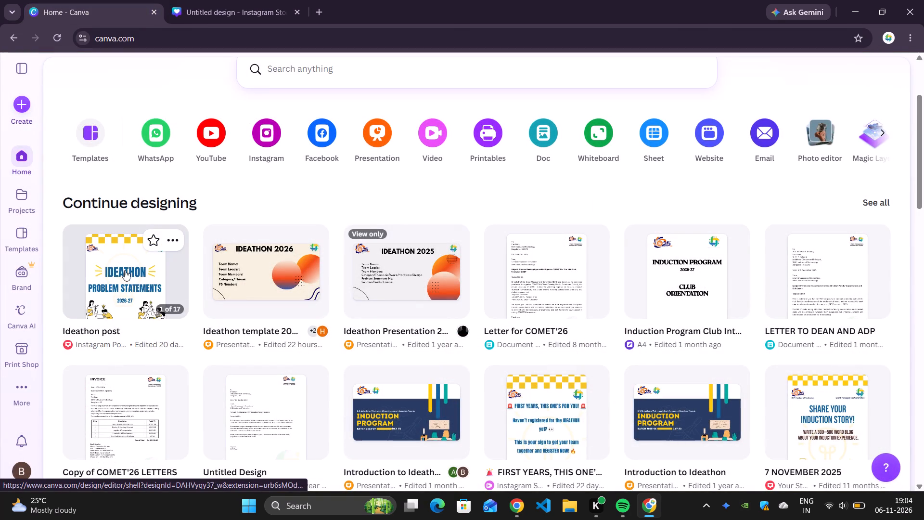
left_click(125, 270)
left_click(349, 0)
left_click(230, 0)
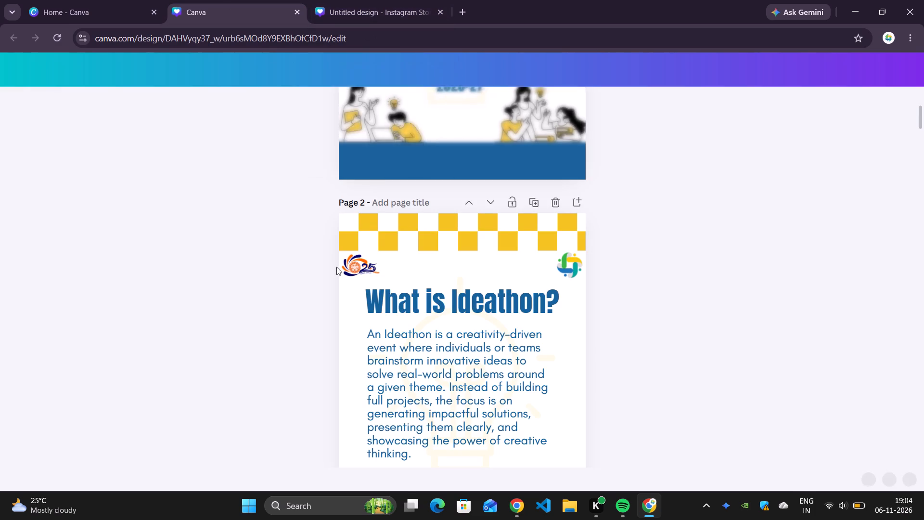
scroll(336, 267, "up", 12)
left_click(395, 0)
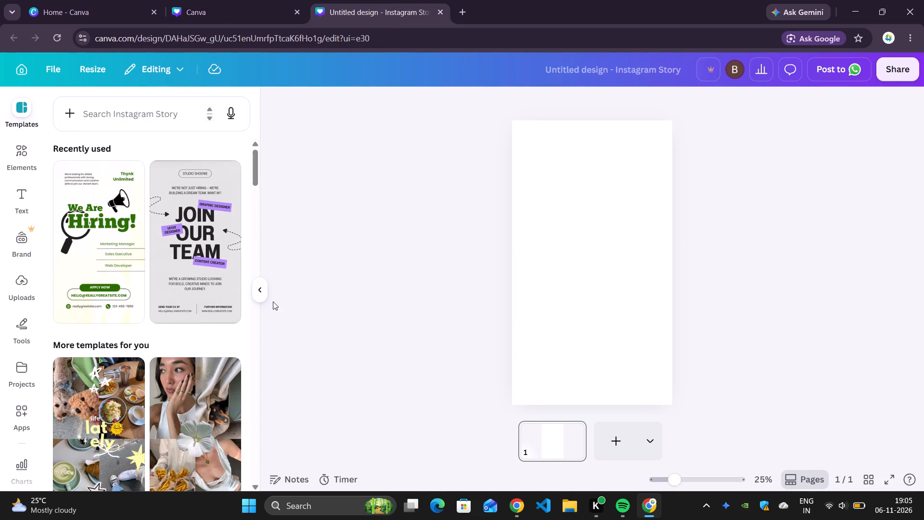
Insert the orange and navy 25 Silver Jubilee logo from the uploaded images into the story.
left_click(261, 291)
left_click(22, 289)
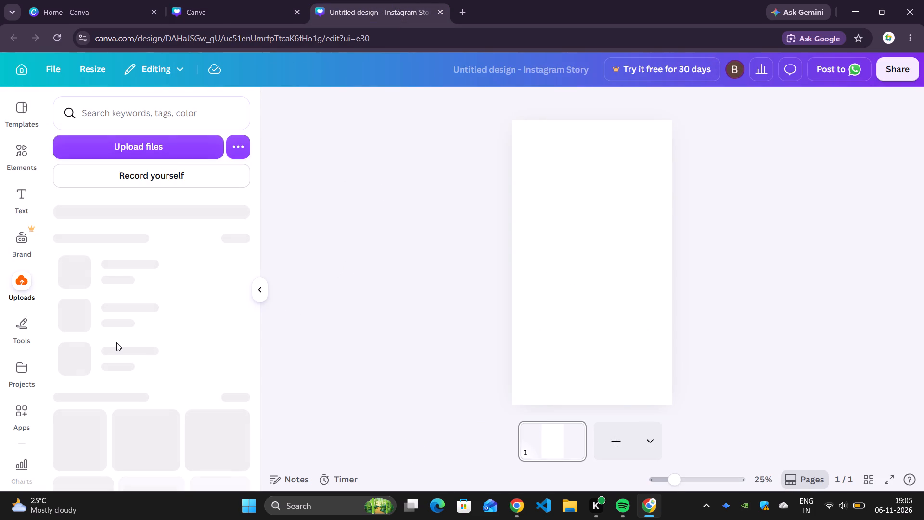
scroll(132, 333, "down", 2)
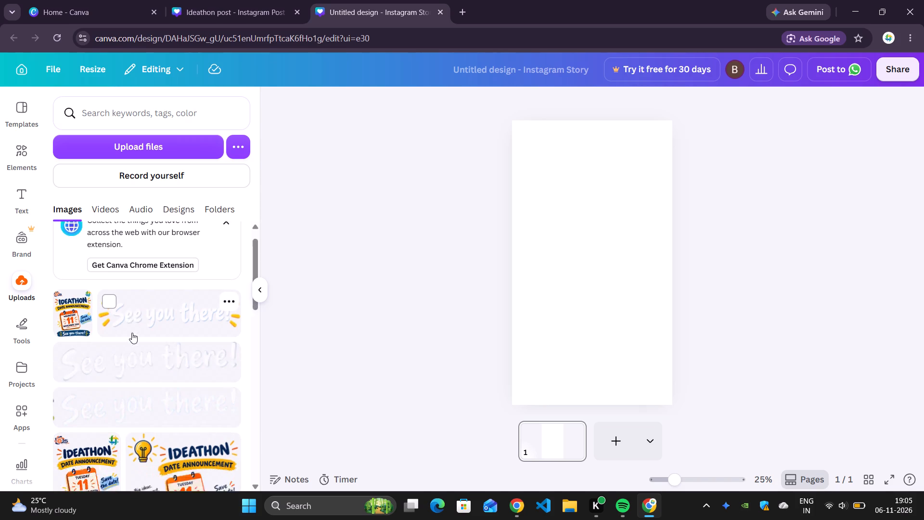
scroll(132, 333, "down", 3)
scroll(139, 333, "up", 13)
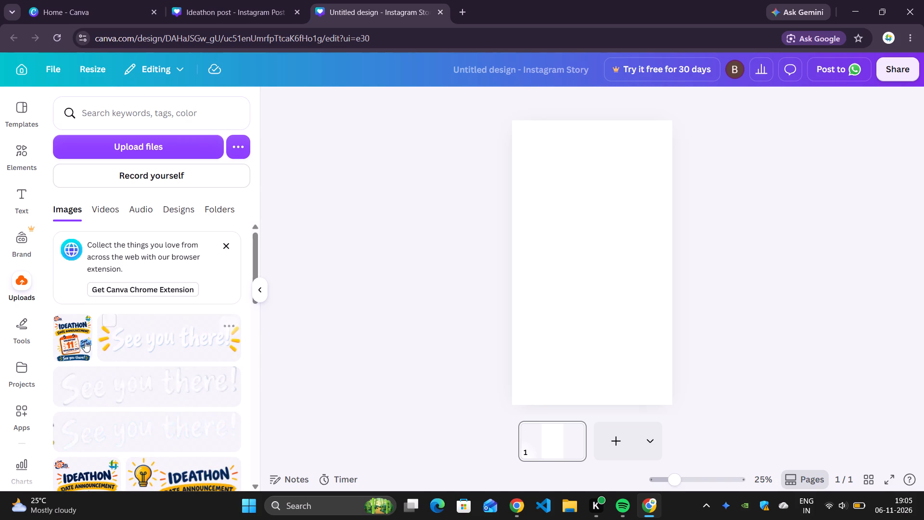
scroll(181, 338, "down", 2)
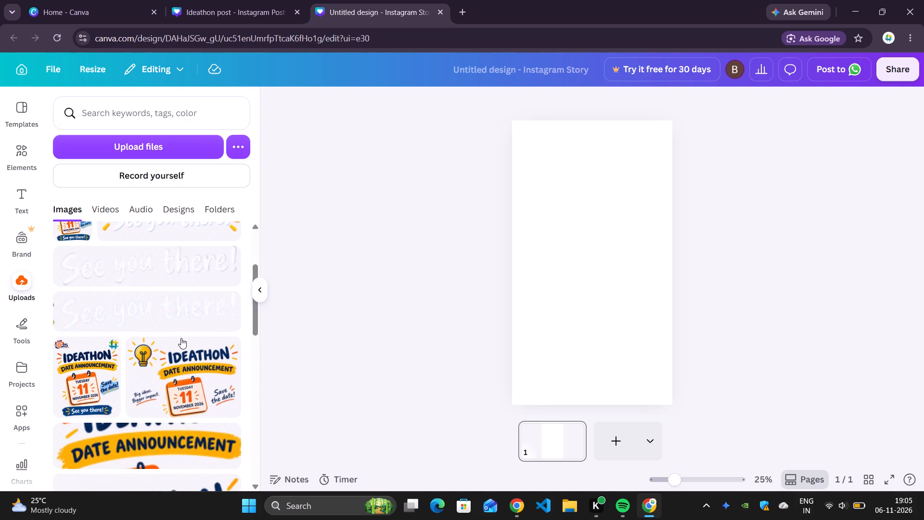
scroll(166, 320, "down", 13)
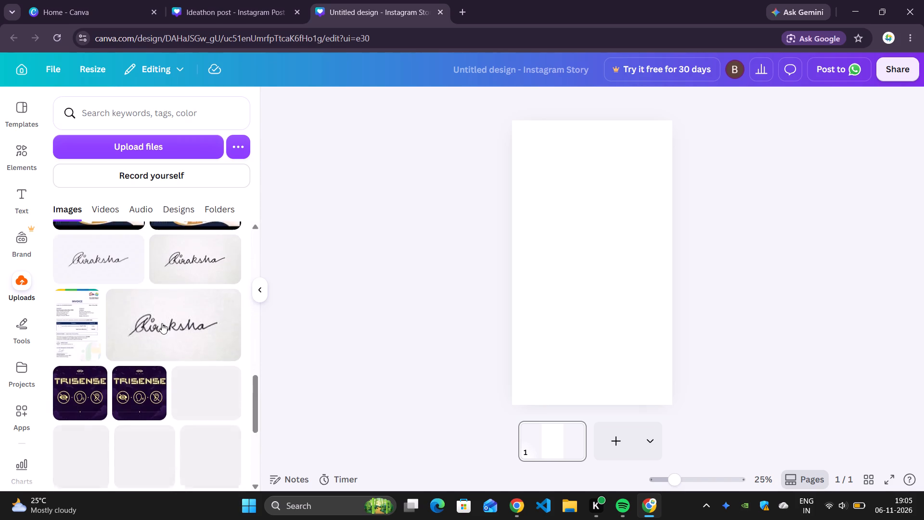
scroll(162, 323, "down", 4)
left_click(132, 342)
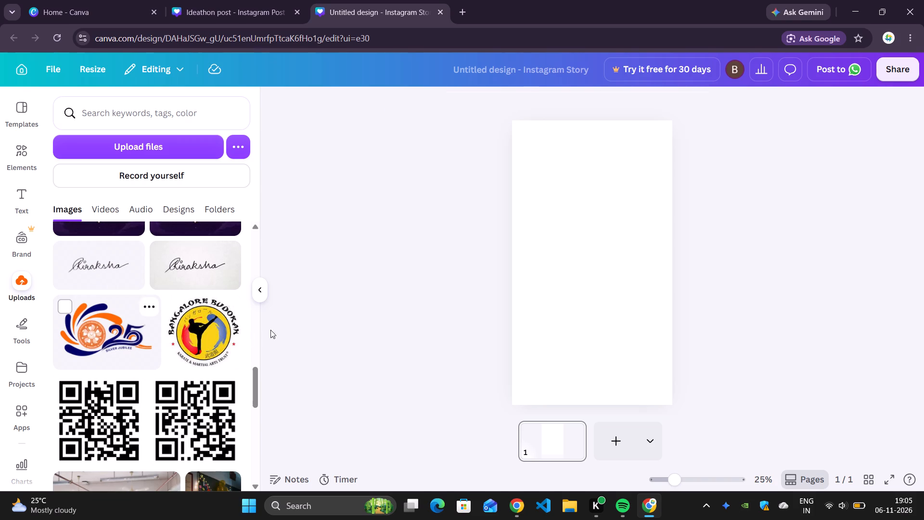
Shrink the Silver Jubilee logo to about half its size and place it in the page's upper-left corner.
left_click(261, 294)
left_click_drag(544, 307, 544, 307)
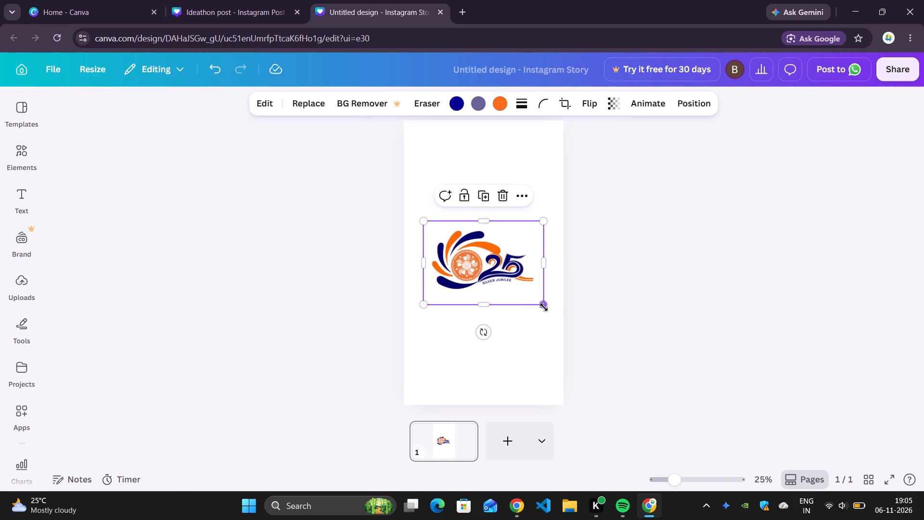
left_click_drag(544, 307, 485, 252)
left_click_drag(466, 288, 461, 195)
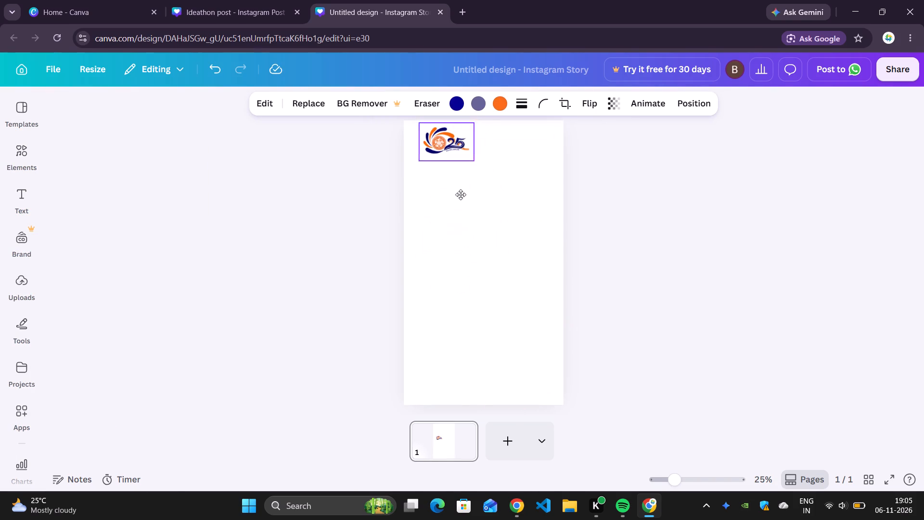
left_click_drag(461, 195, 457, 201)
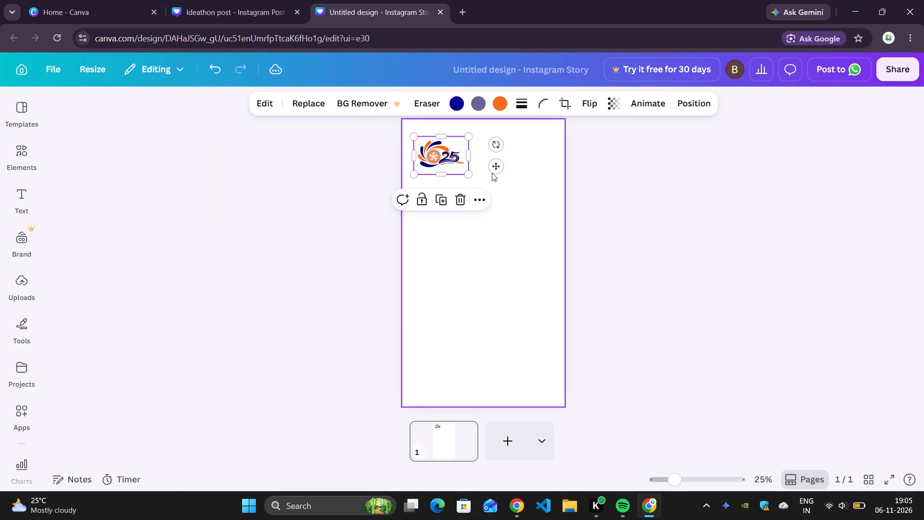
left_click(492, 173)
Insert the green, yellow and blue event committee emblem without its caption from the uploaded images.
left_click(23, 278)
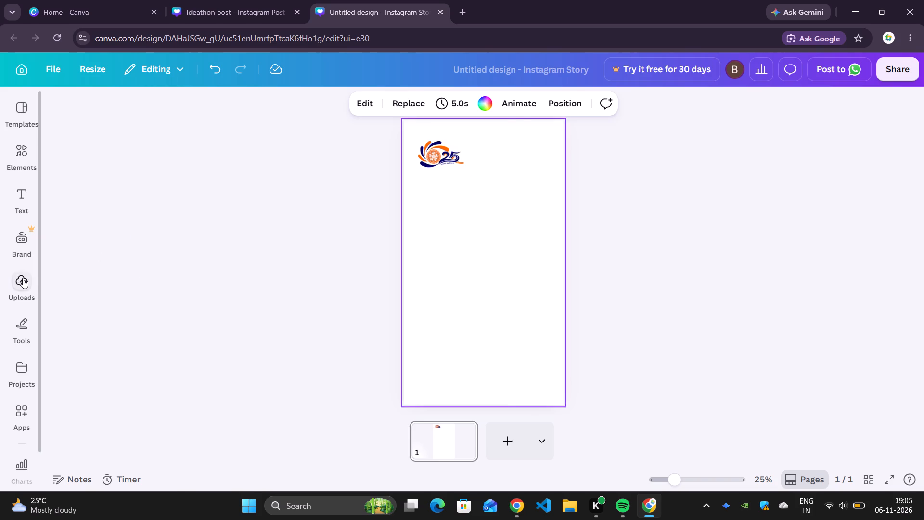
scroll(186, 292, "down", 17)
scroll(185, 295, "up", 2)
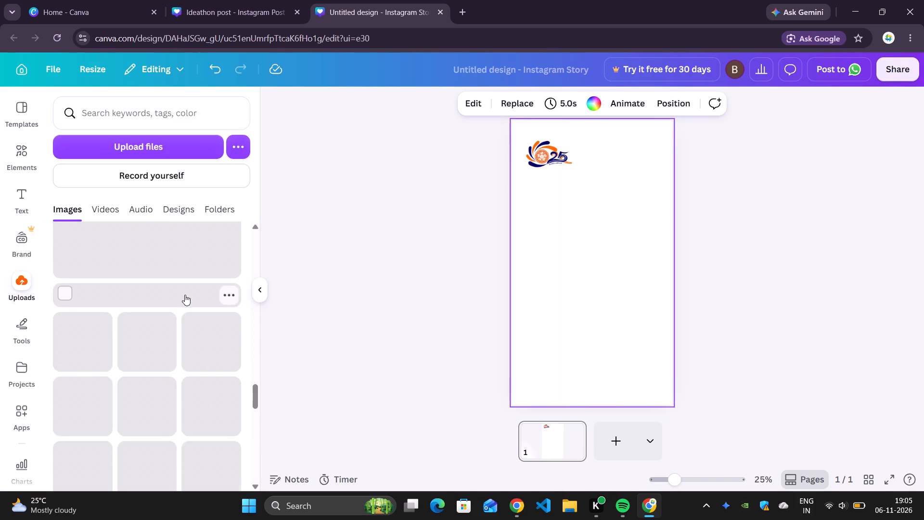
scroll(185, 295, "up", 2)
scroll(185, 299, "down", 9)
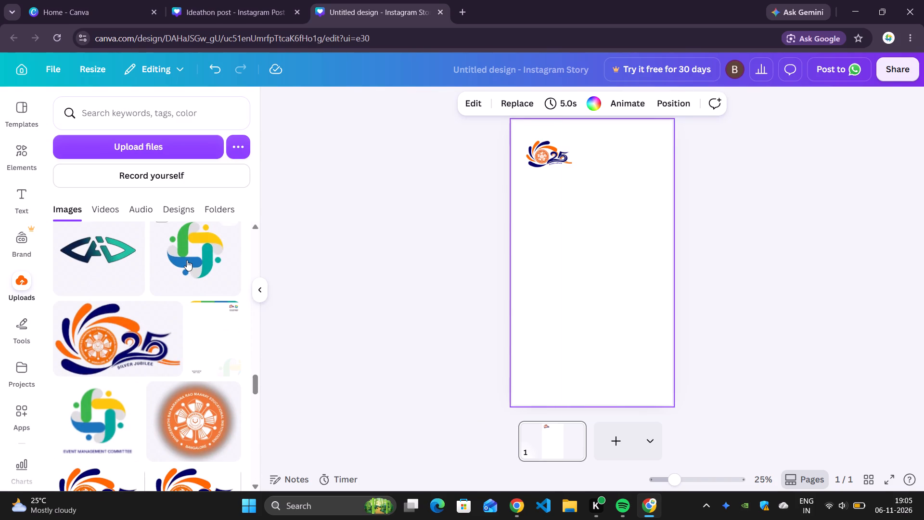
left_click(187, 260)
left_click(262, 291)
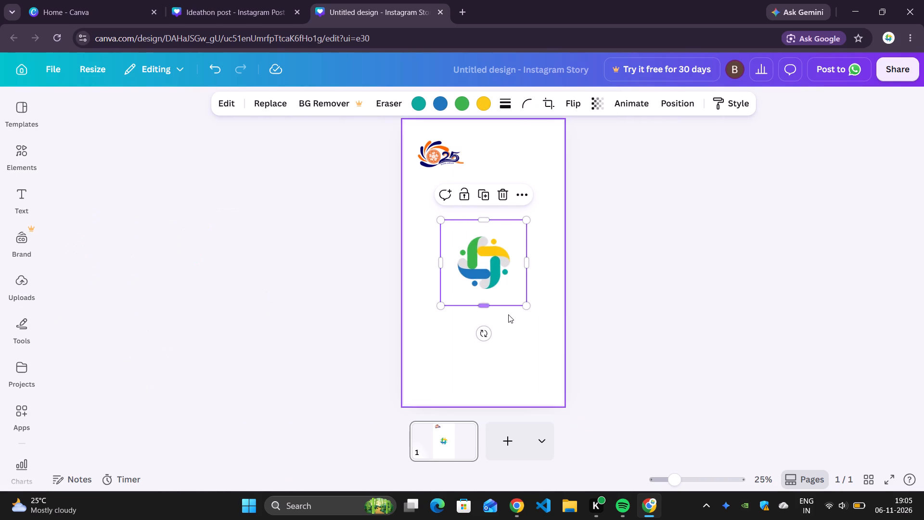
Crop the empty margins on all four sides of the committee emblem, keeping the emblem itself at its inserted size.
left_click_drag(523, 307, 500, 298)
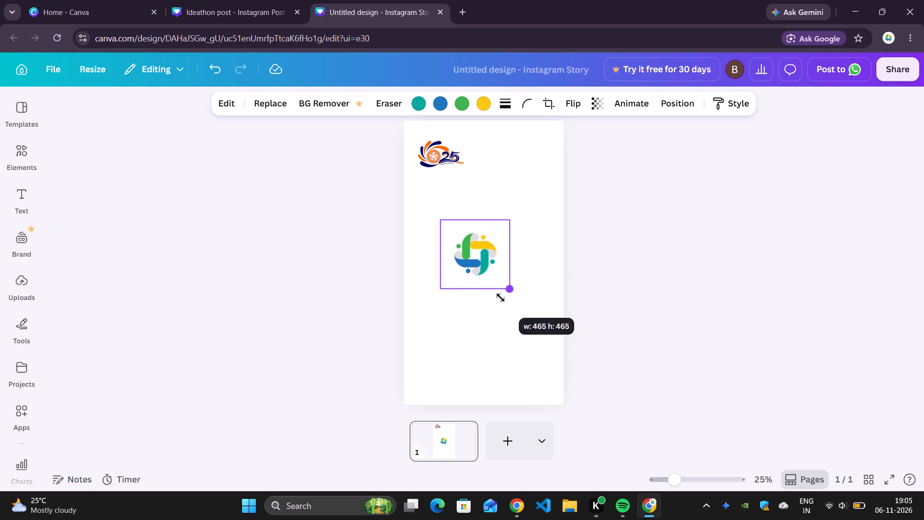
left_click_drag(500, 298, 519, 310)
left_click_drag(485, 223, 483, 232)
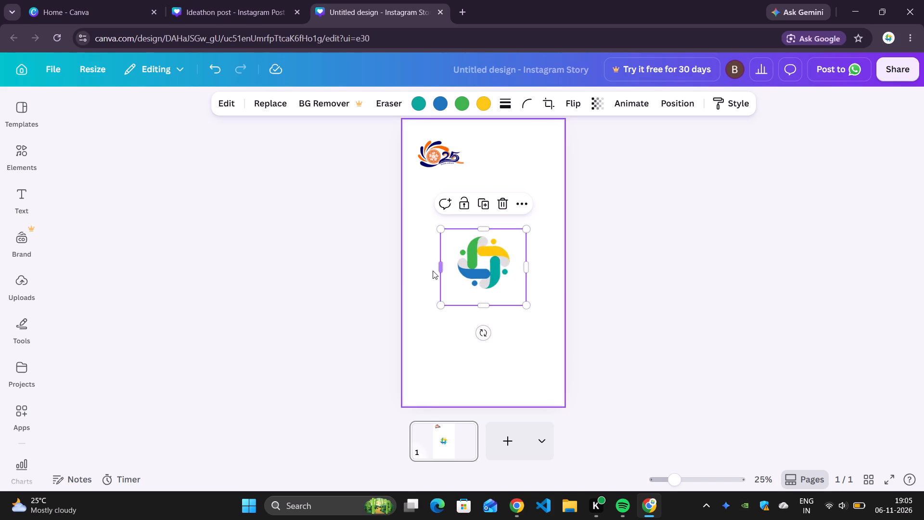
left_click_drag(444, 266, 454, 266)
left_click_drag(489, 308, 493, 299)
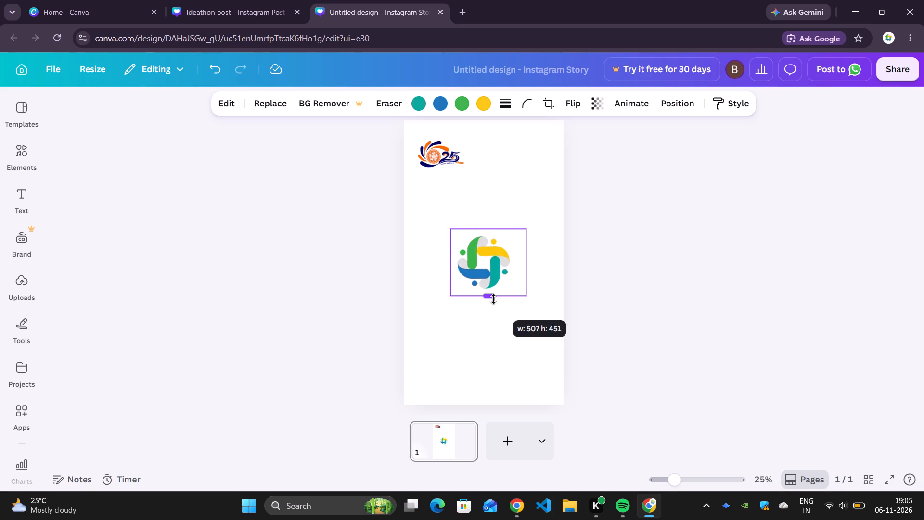
left_click_drag(493, 299, 495, 296)
left_click_drag(525, 261, 516, 261)
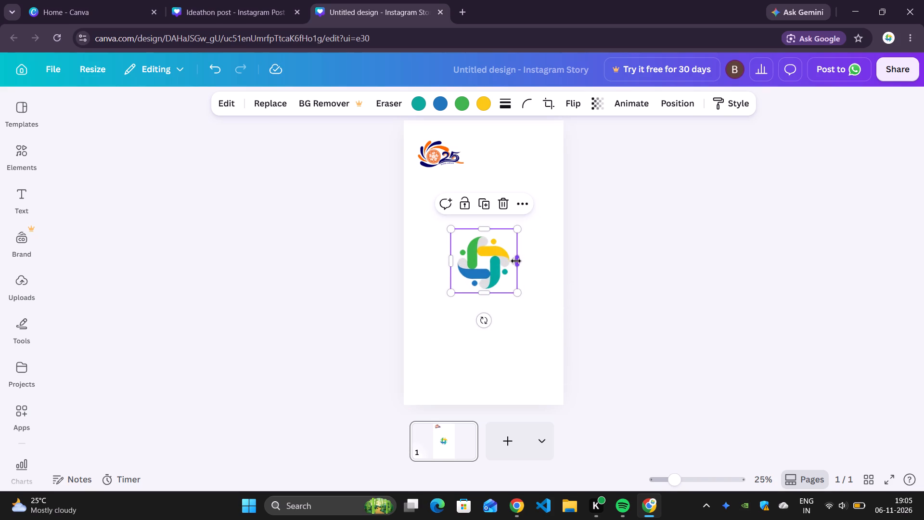
left_click(517, 318)
Enlarge the Silver Jubilee logo slightly, keeping its upper-left corner in place.
left_click(452, 152)
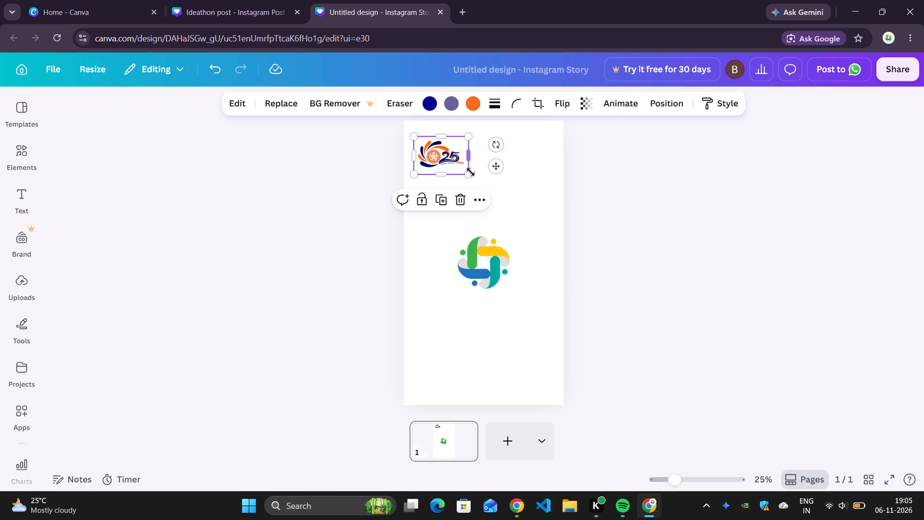
left_click_drag(471, 172, 489, 189)
left_click(517, 213)
Move the committee emblem directly below the Silver Jubilee logo, near the page's left edge.
left_click_drag(499, 261, 456, 231)
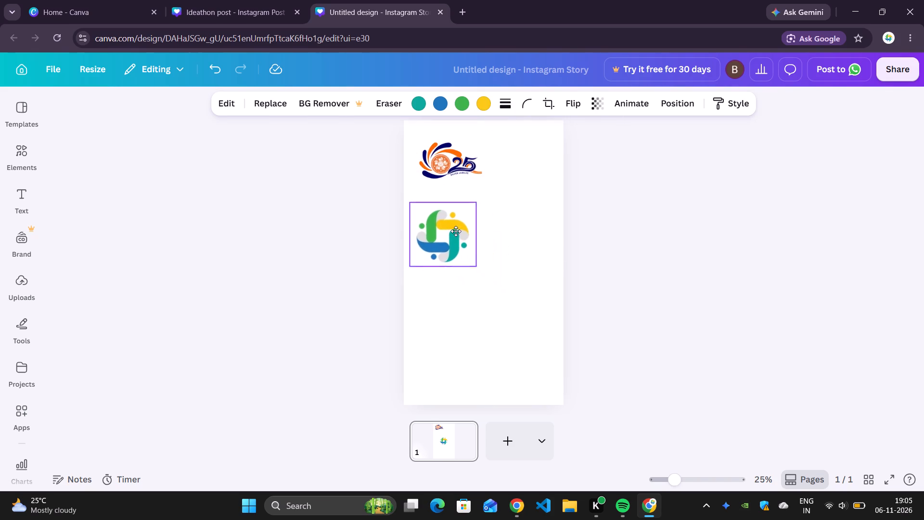
left_click_drag(456, 231, 462, 224)
left_click(332, 249)
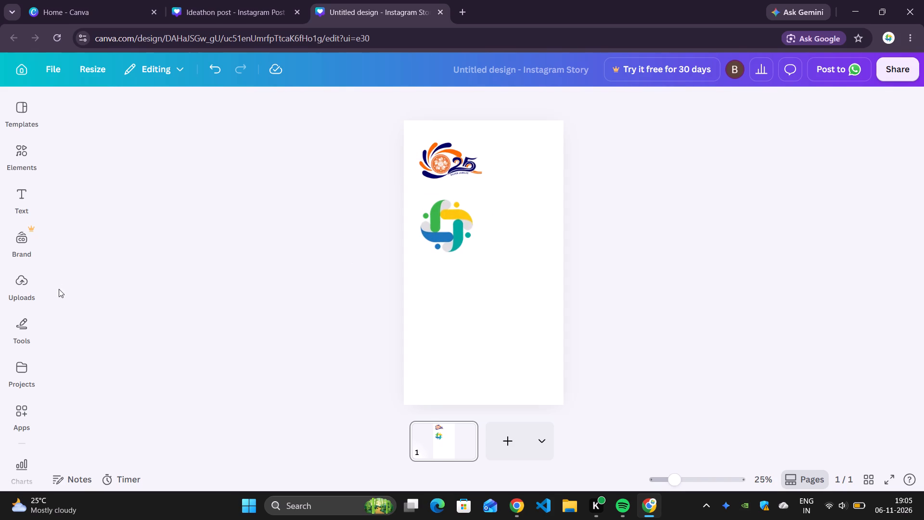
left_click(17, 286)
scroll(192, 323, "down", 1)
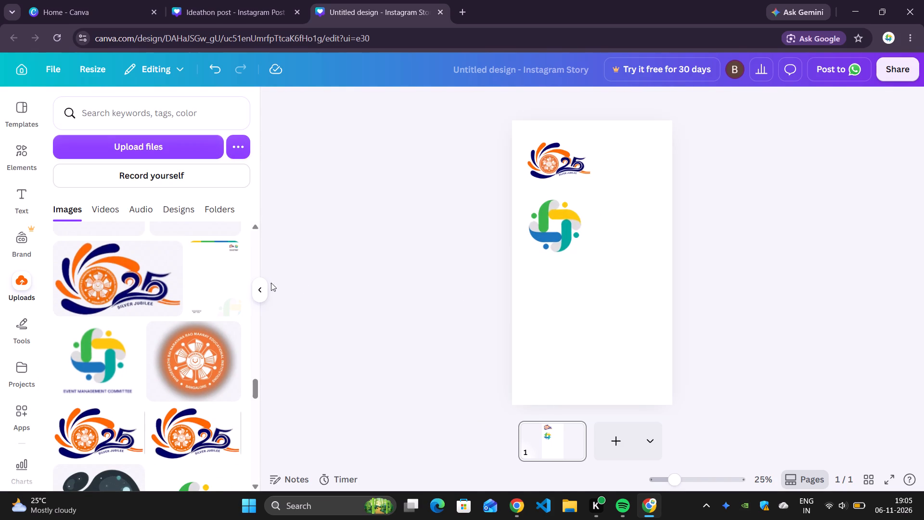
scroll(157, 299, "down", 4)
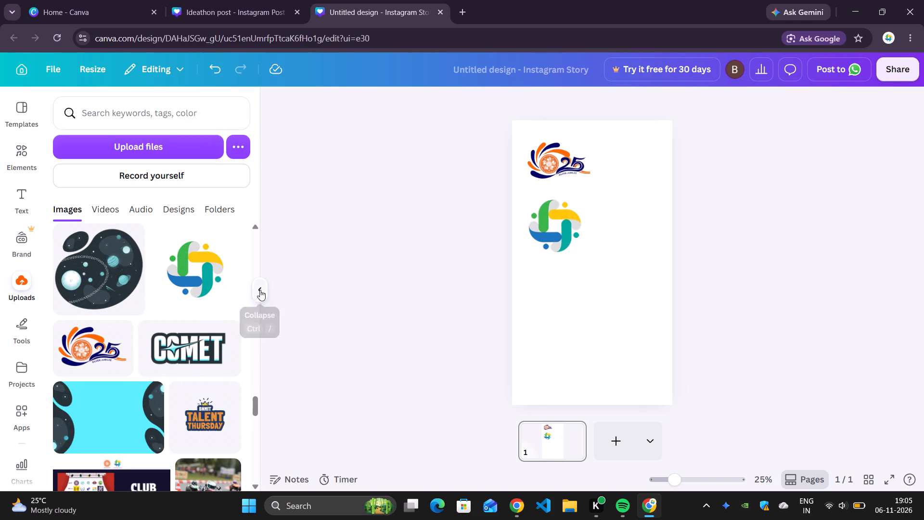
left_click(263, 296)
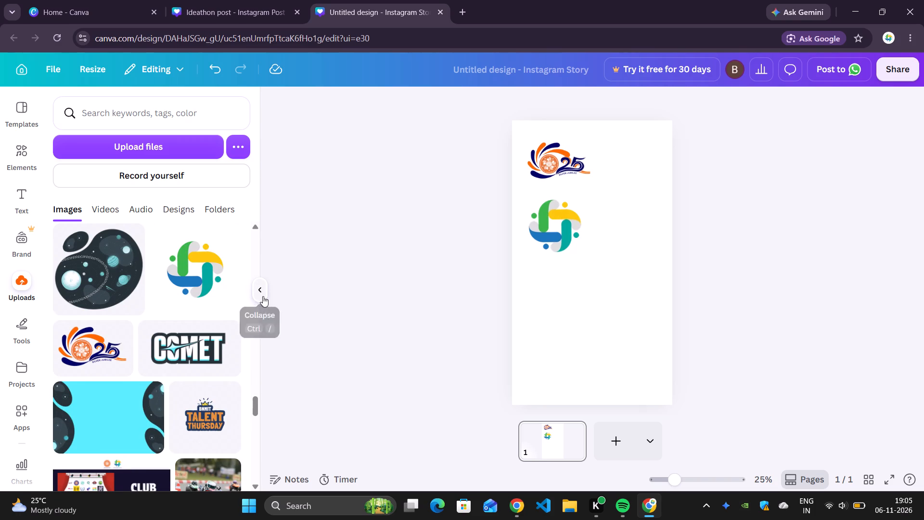
Copy the yellow checkered pattern from page 1 of the Ideathon post and paste it into the story.
left_click(237, 2)
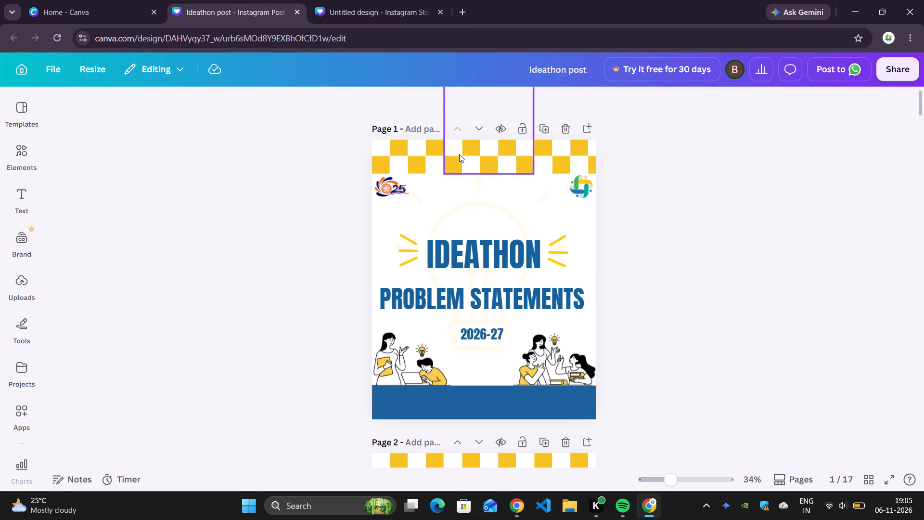
left_click(410, 156)
key("ctrl+c")
left_click(414, 0)
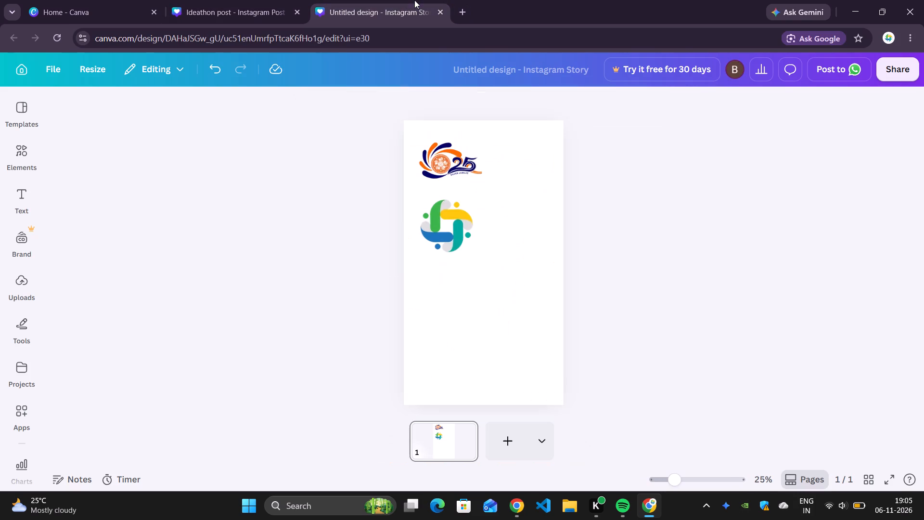
left_click(539, 306)
key("ctrl+v")
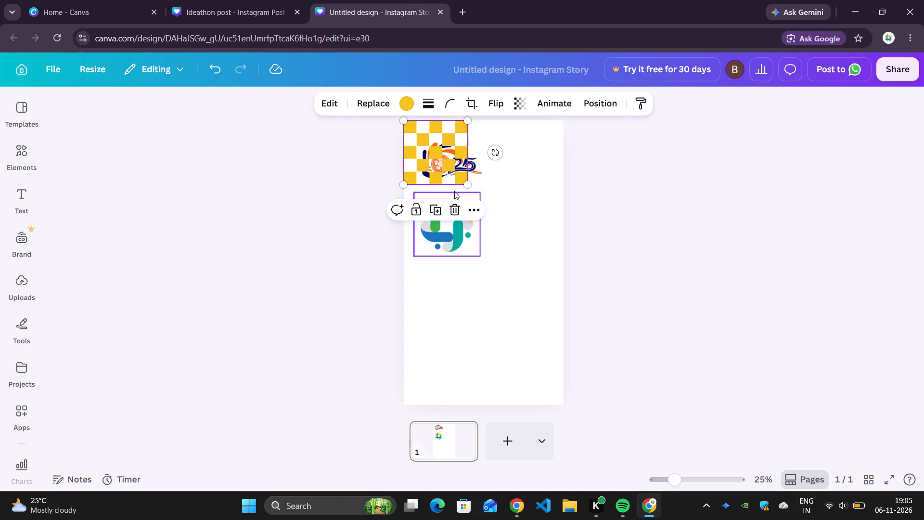
Move the yellow checkered pattern directly below the committee emblem, near the page's left edge.
left_click_drag(449, 150, 454, 294)
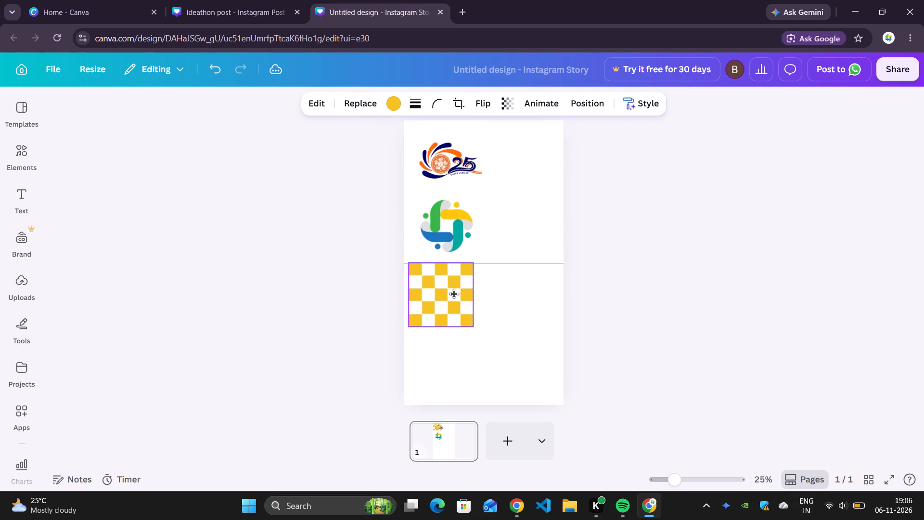
left_click_drag(454, 294, 458, 293)
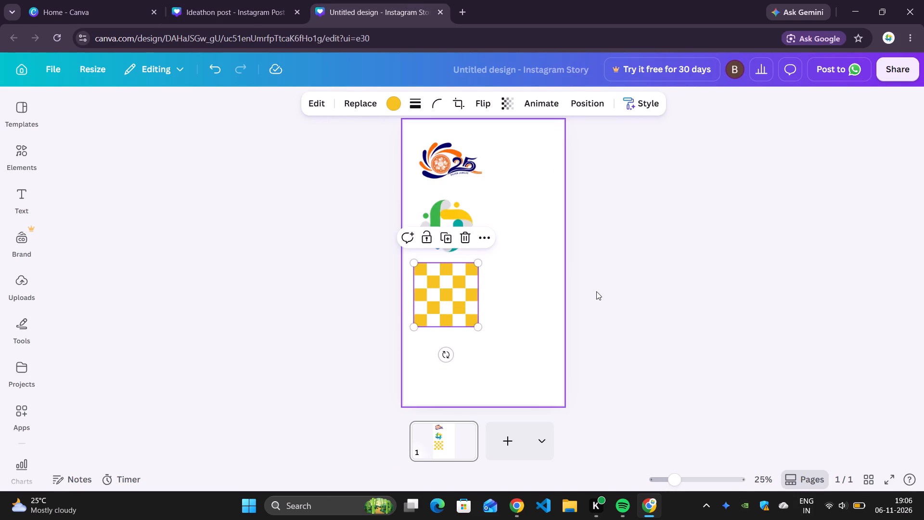
left_click(596, 291)
Copy the faint lightbulb graphic from page 1 of the Ideathon post and paste it into the story.
left_click(257, 0)
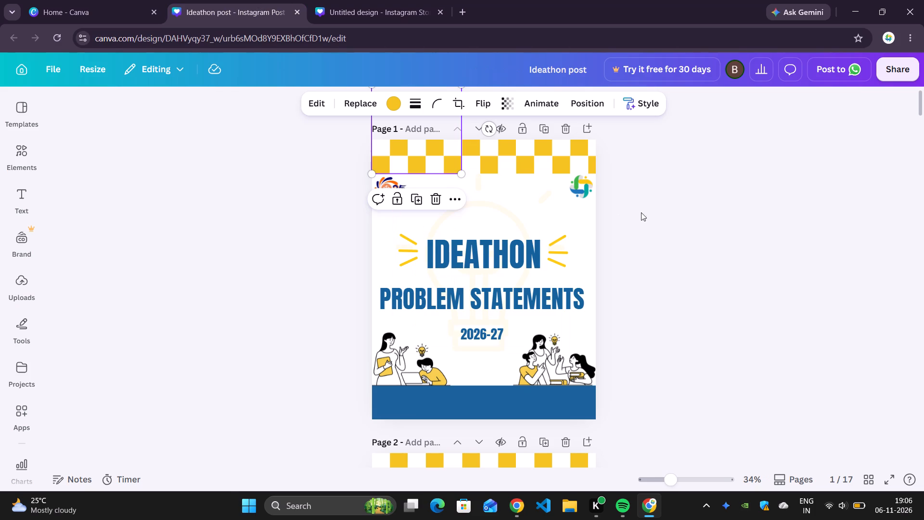
left_click(683, 239)
left_click(503, 209)
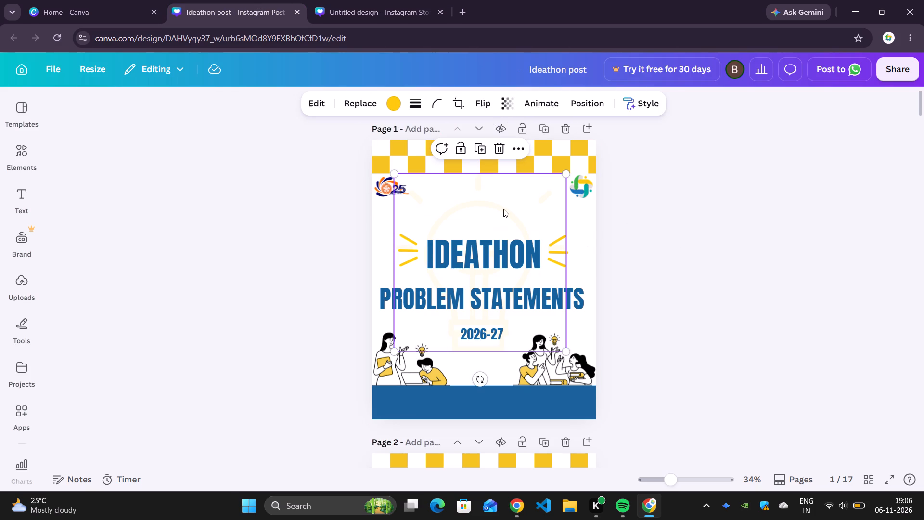
key("ctrl+c")
left_click(385, 0)
left_click(489, 351)
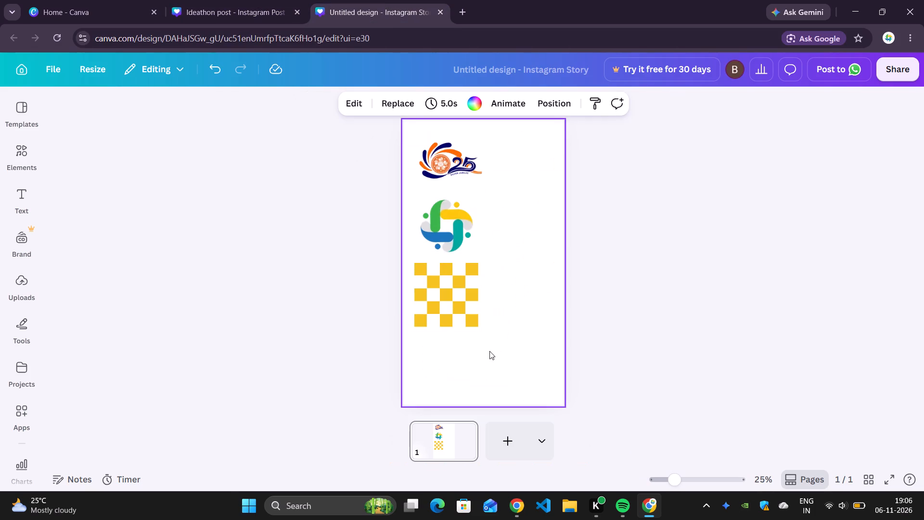
key("ctrl+v")
Set the pasted lightbulb's transparency value to 77.
left_click(507, 106)
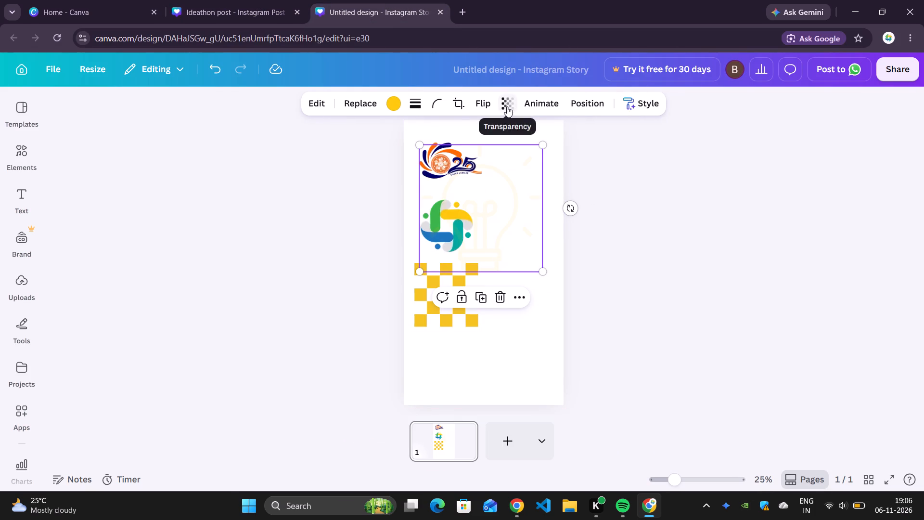
left_click_drag(500, 151, 515, 151)
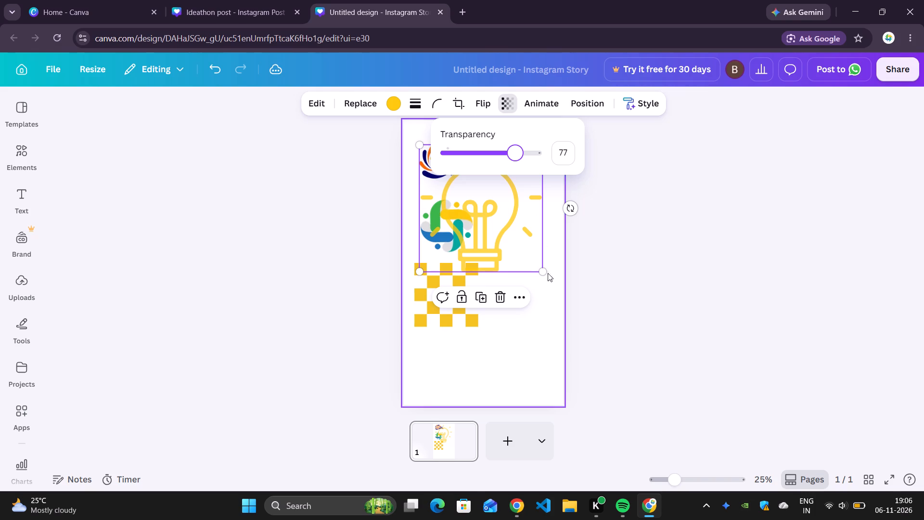
Shrink the lightbulb to about the Silver Jubilee logo's width and place it below the checkered pattern.
left_click_drag(542, 276, 466, 182)
left_click_drag(449, 163, 456, 322)
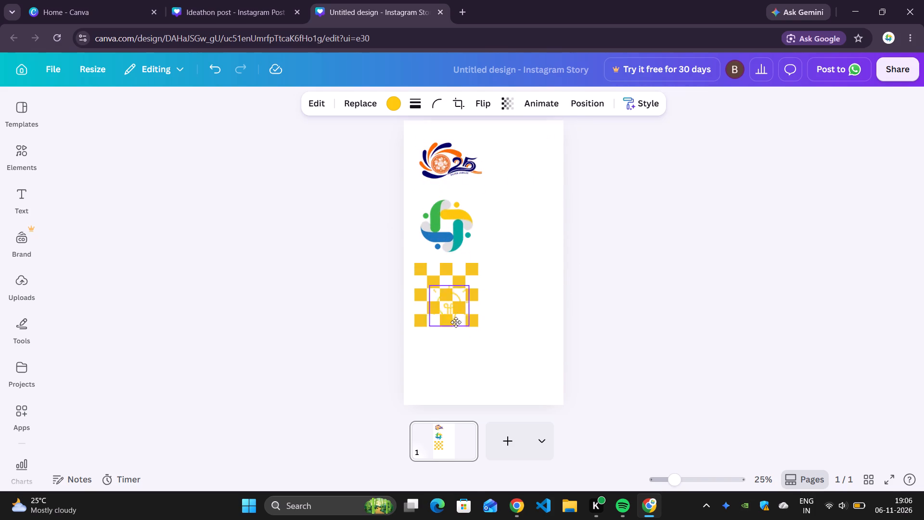
left_click_drag(456, 322, 458, 370)
left_click_drag(466, 347, 523, 323)
left_click_drag(487, 339, 476, 353)
left_click_drag(499, 404, 485, 389)
Shrink the checkered pattern to about the committee emblem's width and align it directly under the emblem.
left_click(462, 275)
left_click_drag(479, 328, 471, 317)
left_click_drag(451, 289, 459, 289)
left_click(663, 309)
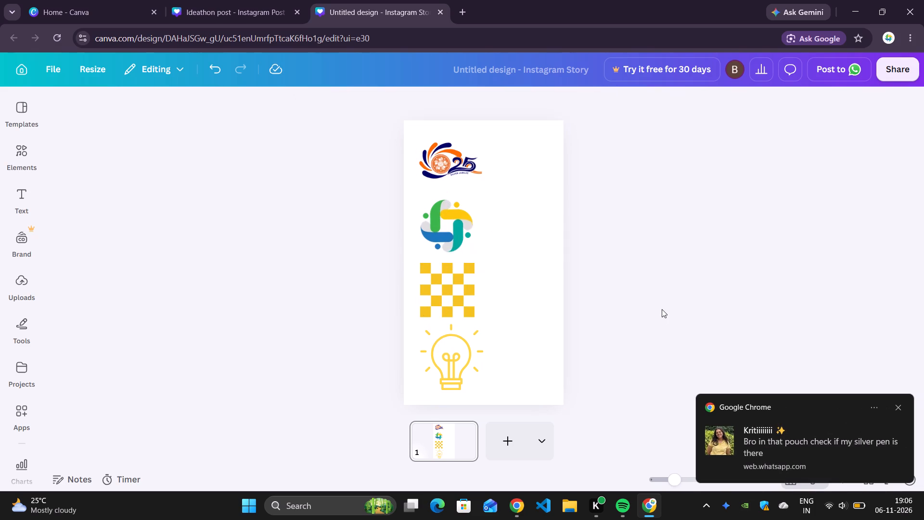
Nudge the lightbulb slightly down to widen the gap below the checkered pattern.
left_click_drag(462, 365, 462, 370)
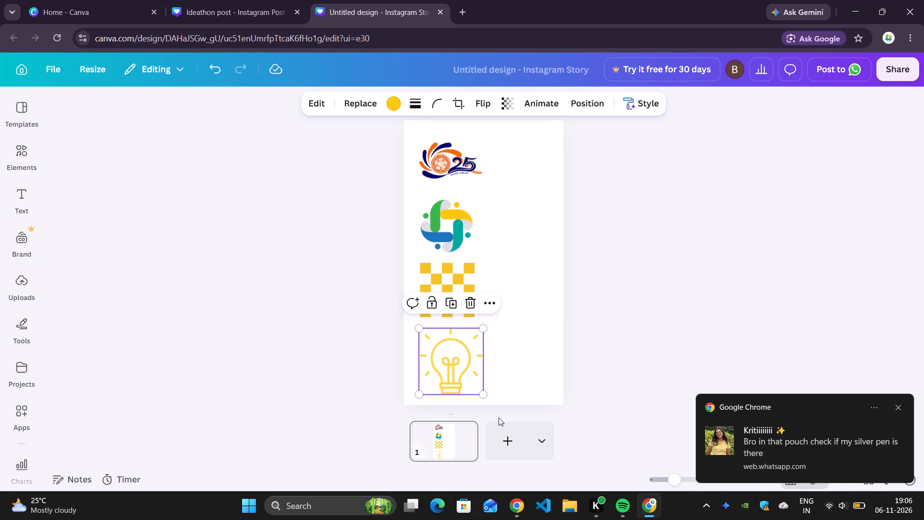
Copy the Ideathon cover's illustration of a standing woman and a laptop user, and paste it onto a new second story page.
left_click(505, 433)
left_click(289, 0)
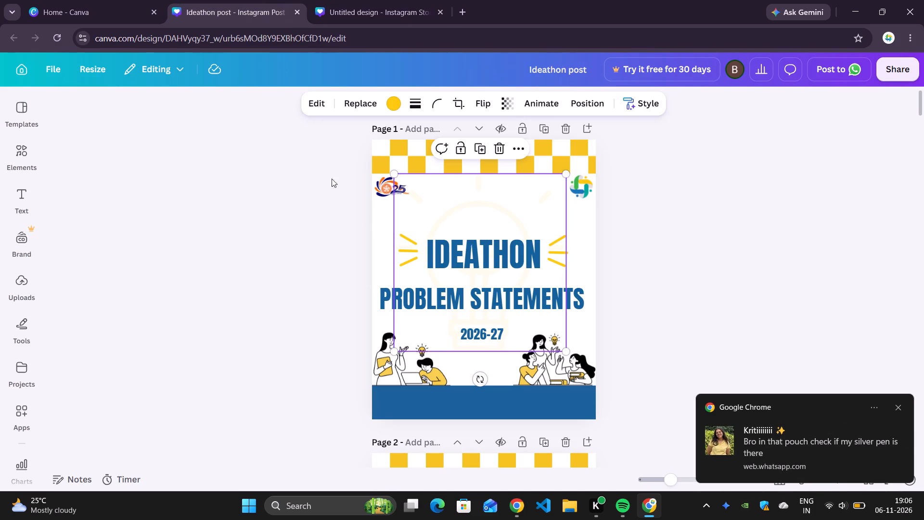
left_click(236, 308)
left_click(395, 361)
left_click(395, 361)
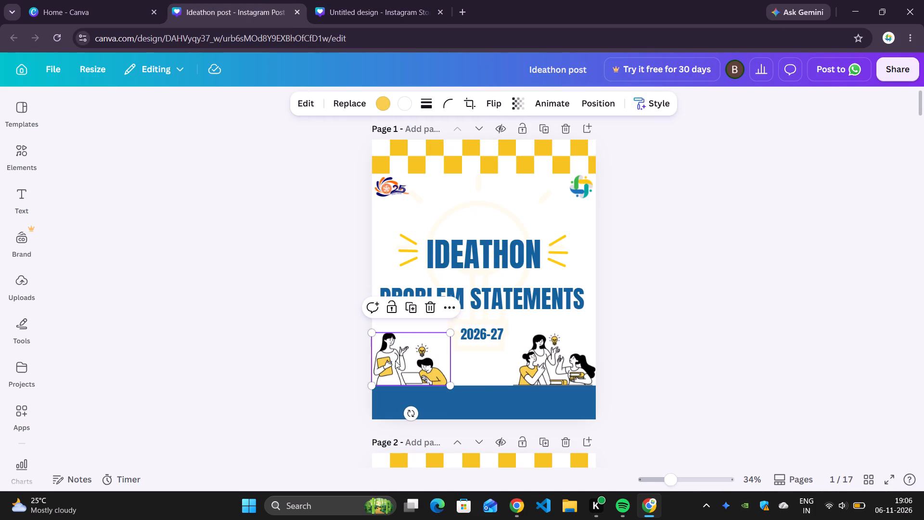
key("ctrl+c")
left_click(408, 0)
left_click(453, 229)
key("ctrl+v")
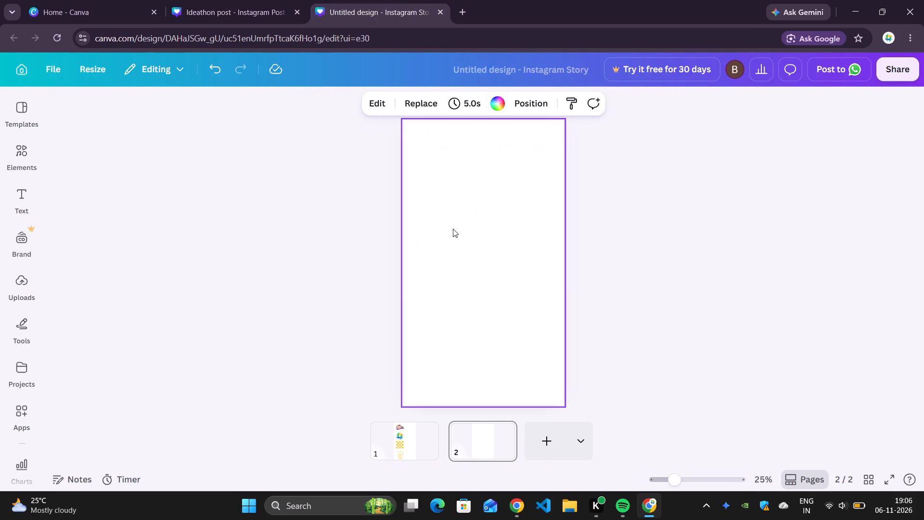
Enlarge the pasted illustration to about half the page width and move it into the page's upper-left corner.
left_click_drag(456, 292, 471, 304)
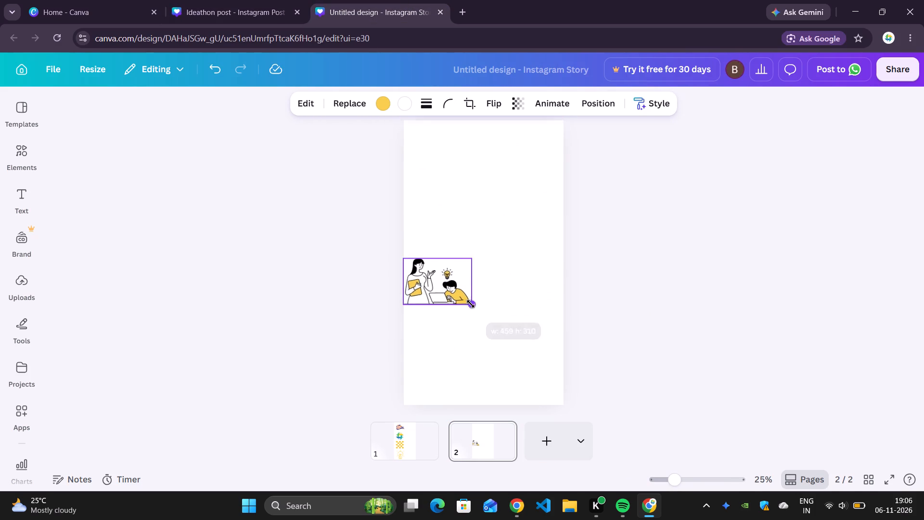
left_click_drag(471, 304, 477, 312)
left_click(483, 332)
left_click_drag(452, 281, 452, 145)
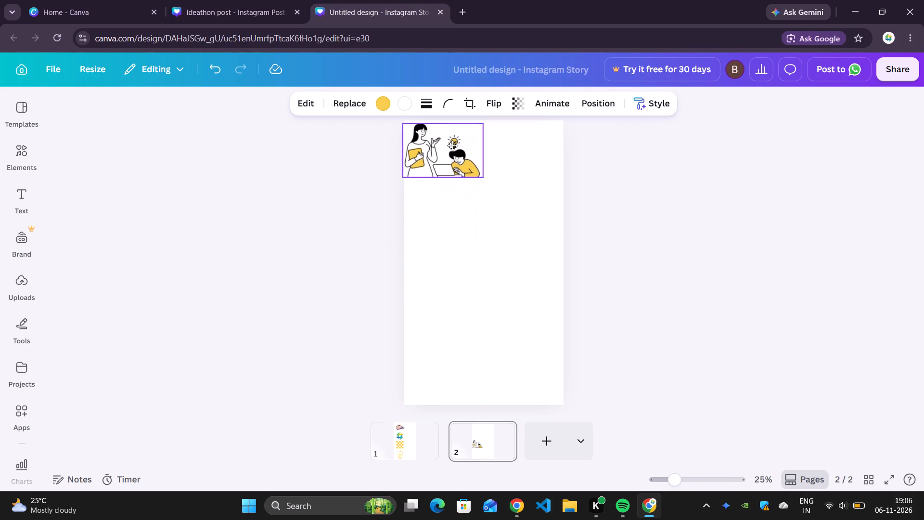
left_click_drag(452, 145, 454, 144)
Copy the three-person illustration from page 1 of the Ideathon post and paste it onto the story's second page.
left_click(273, 0)
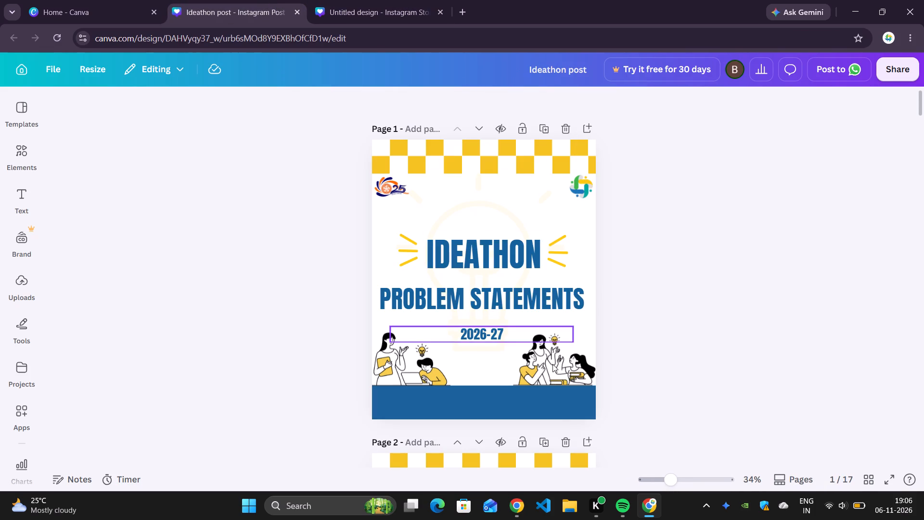
left_click(552, 364)
key("ctrl+c")
left_click(352, 0)
left_click(553, 223)
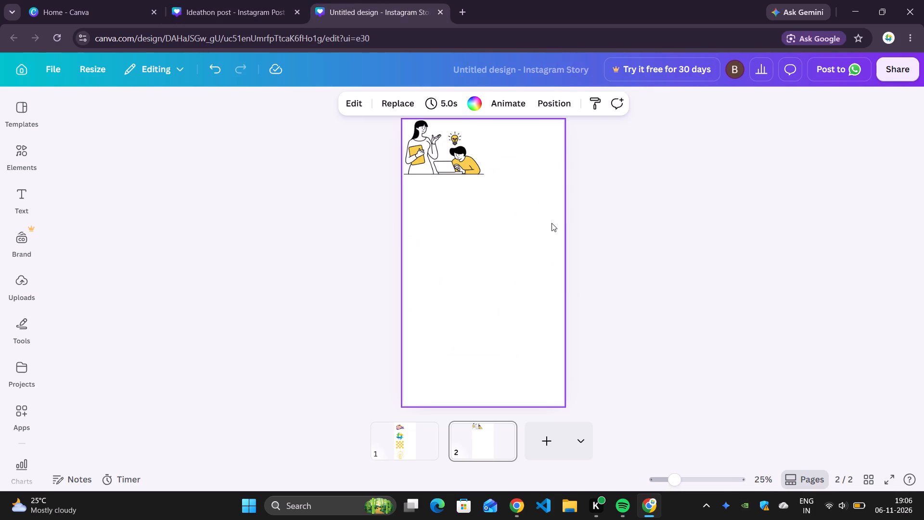
key("ctrl+v")
Enlarge the three-person illustration to match the first illustration's height and place it in the page's upper-right corner.
left_click_drag(538, 284, 531, 161)
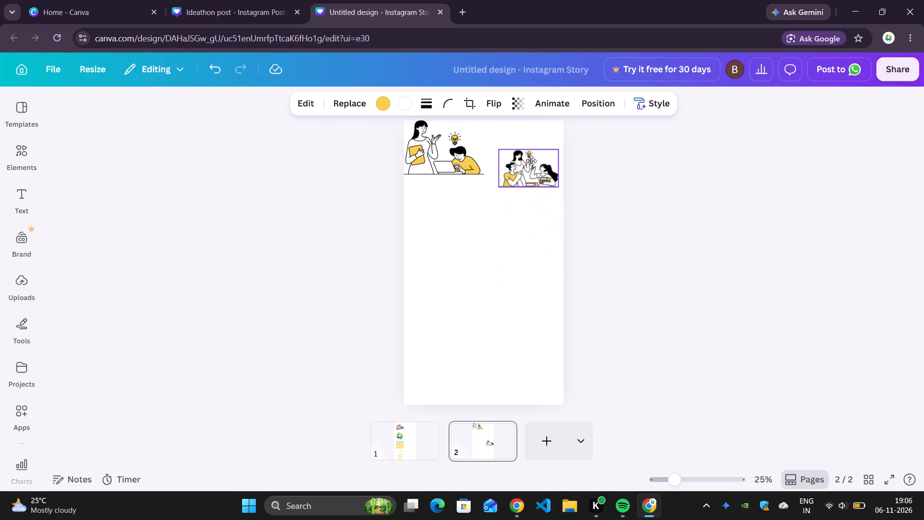
left_click_drag(531, 161, 533, 159)
left_click_drag(499, 136, 498, 130)
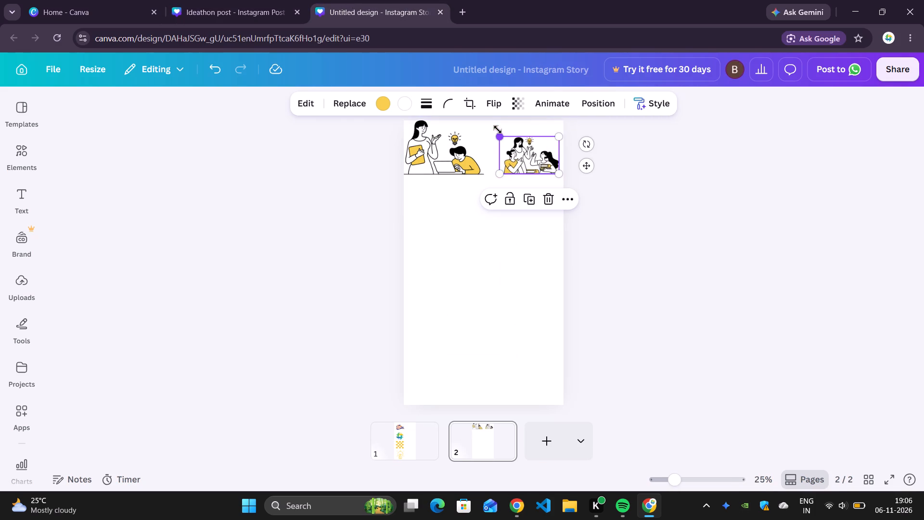
left_click_drag(498, 130, 487, 117)
left_click_drag(497, 150, 502, 143)
left_click_drag(560, 167, 565, 173)
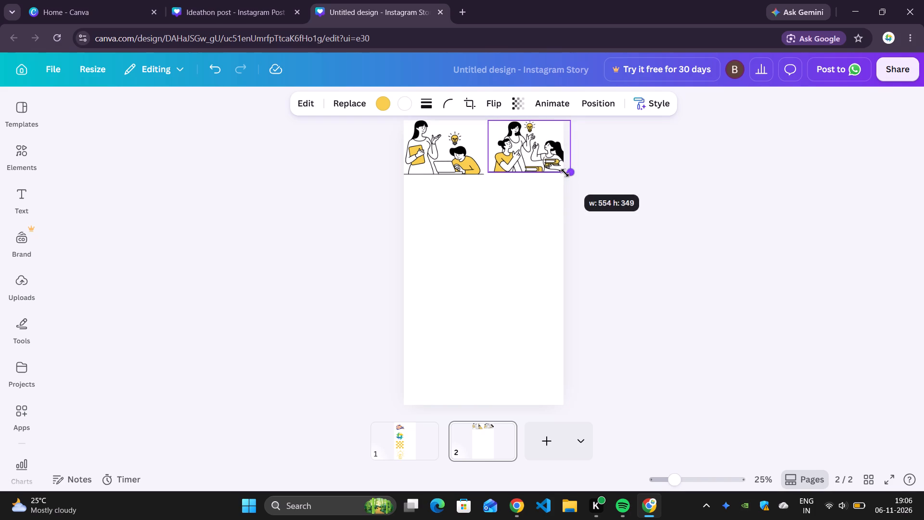
left_click_drag(565, 173, 565, 173)
left_click_drag(543, 152, 535, 154)
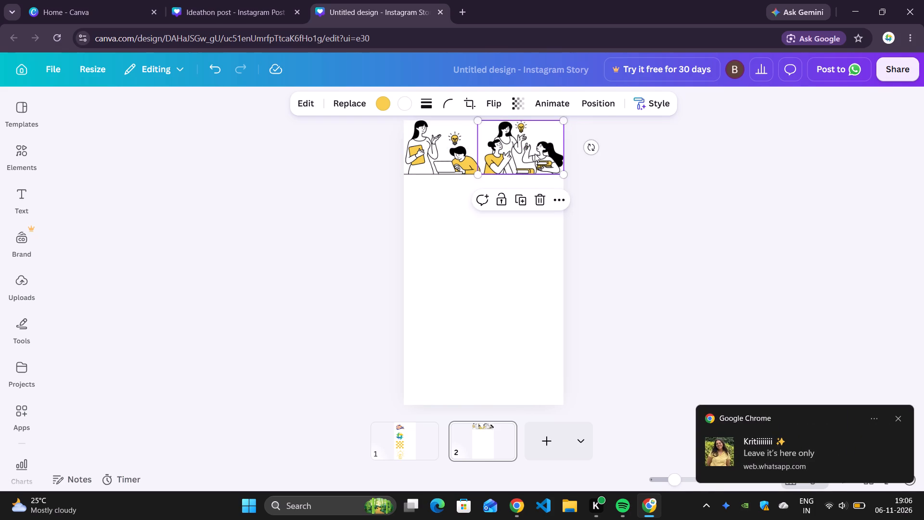
Shrink the three-person illustration to about half the page width so it clears the first illustration, keeping its upper-right corner in place.
left_click(687, 243)
left_click(441, 140)
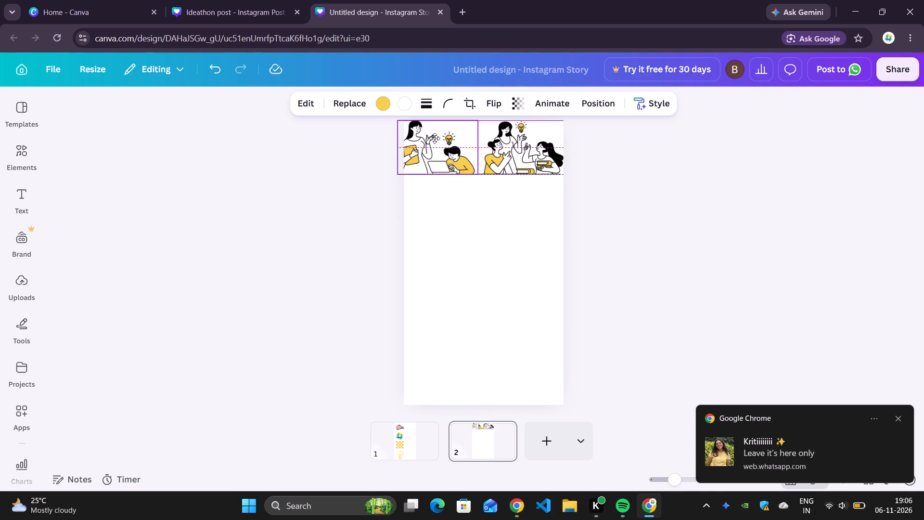
left_click(502, 138)
left_click_drag(476, 173, 485, 169)
left_click(654, 172)
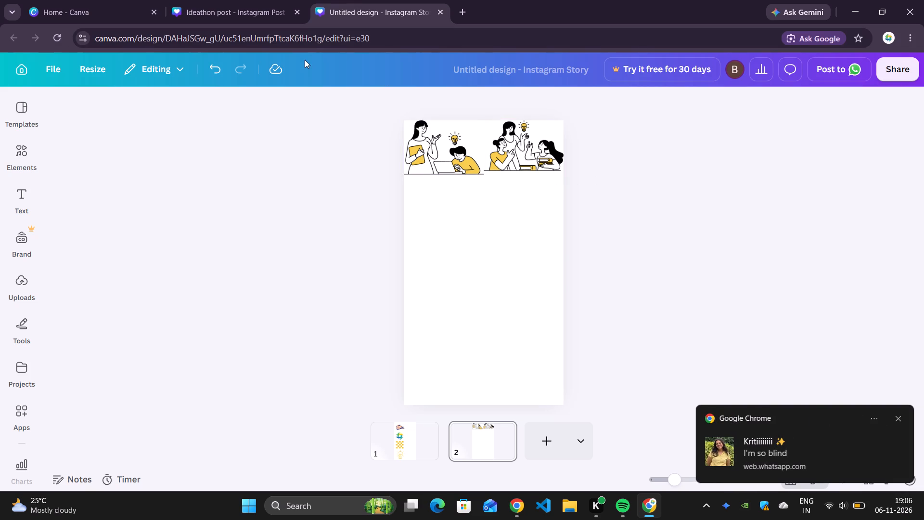
Remove the Curve effect from the IDEATHON heading on page 1 of the Ideathon post.
left_click(265, 0)
left_click(296, 338)
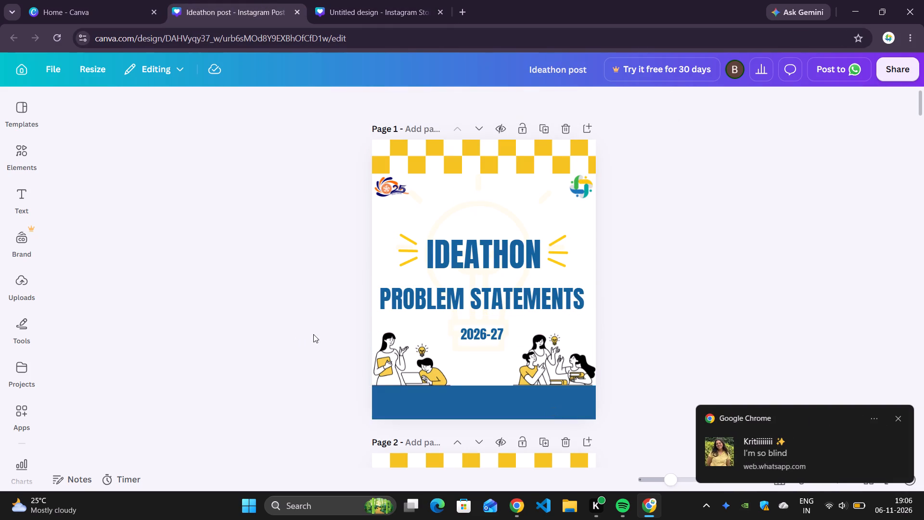
left_click(485, 255)
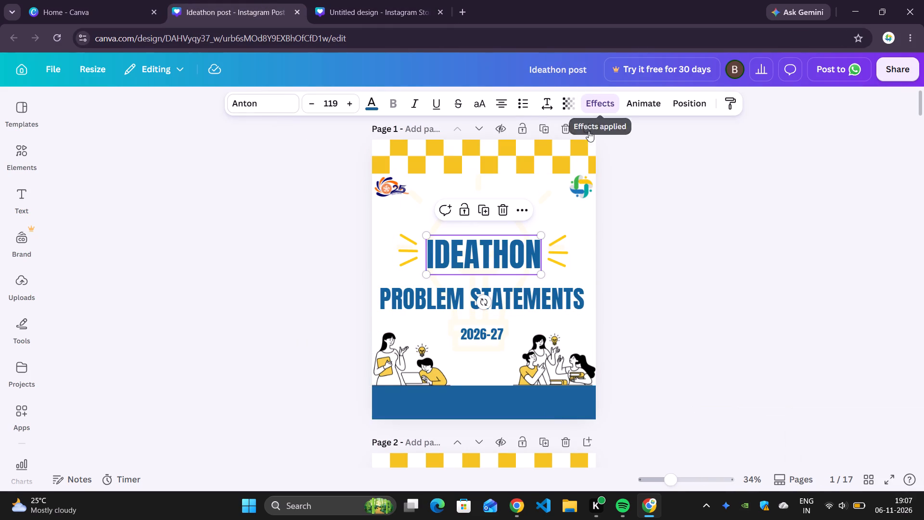
left_click(602, 101)
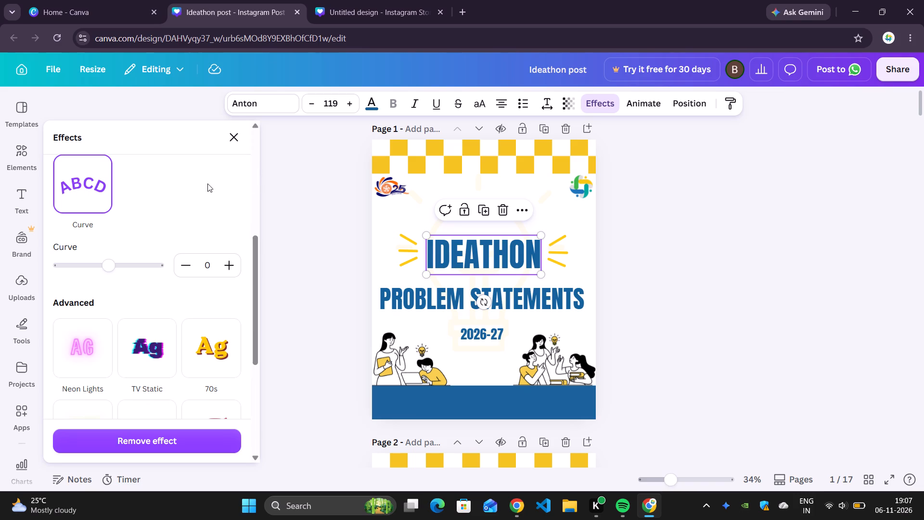
scroll(218, 174, "up", 4)
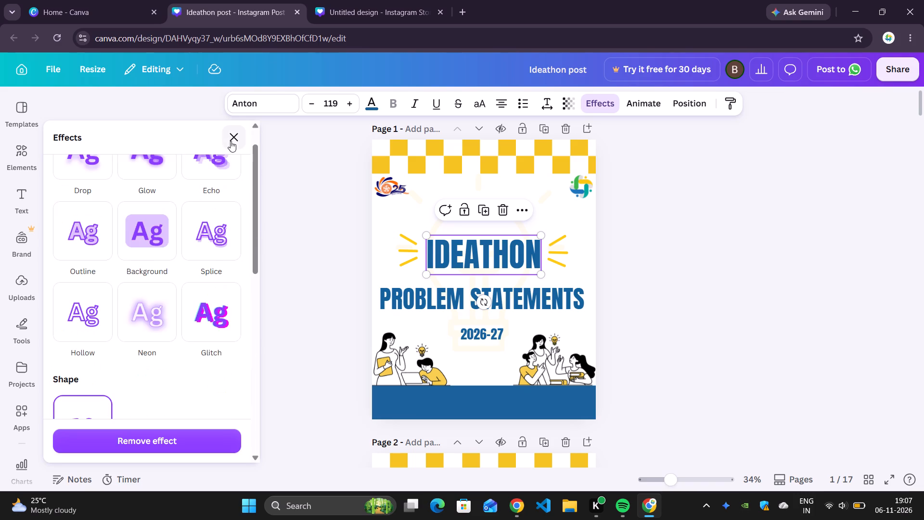
scroll(229, 145, "down", 3)
left_click(79, 247)
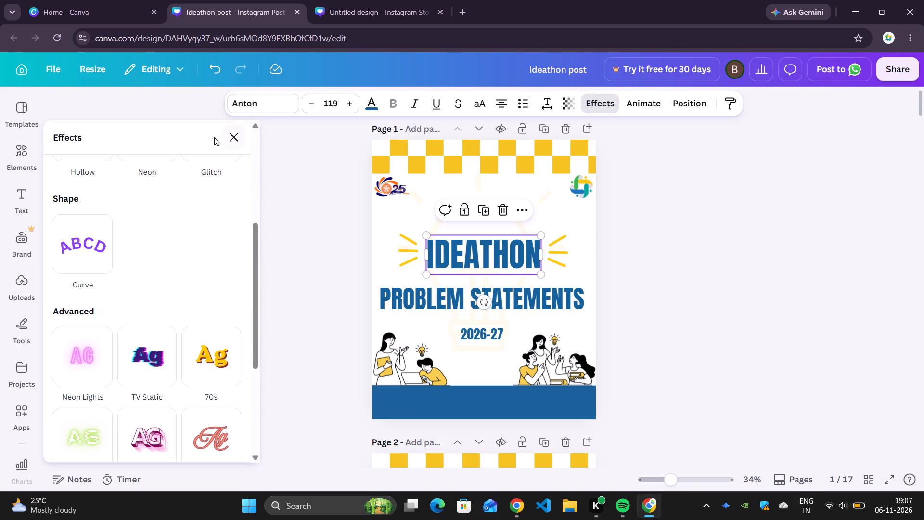
left_click(286, 179)
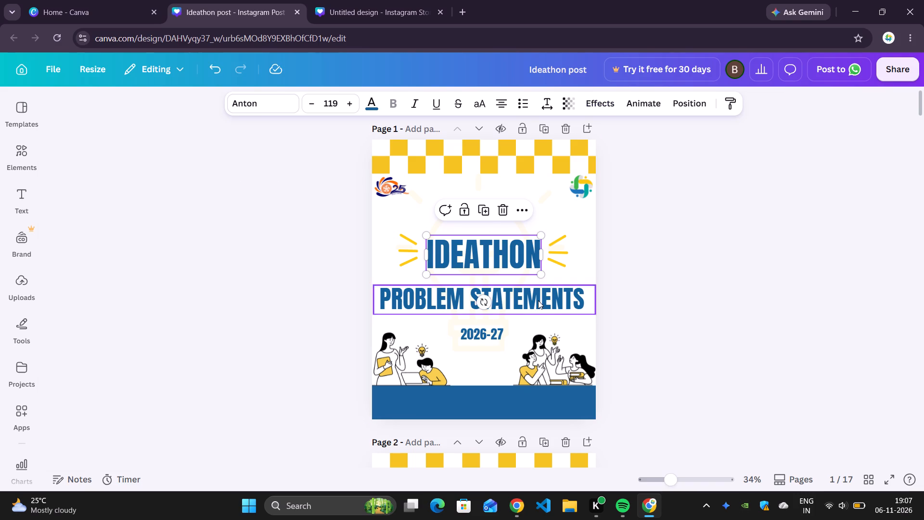
Copy the IDEATHON heading from page 1 of the Ideathon post and paste it onto the story's second page.
left_click(538, 300)
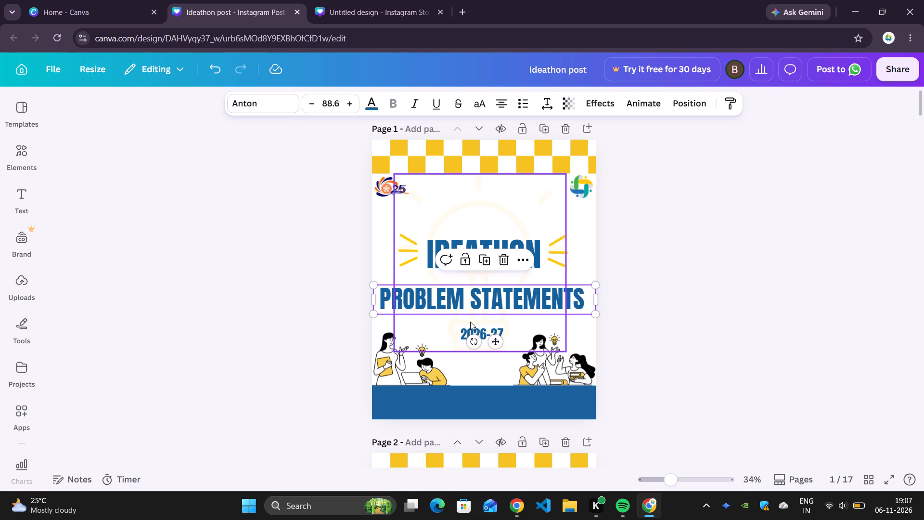
left_click(472, 328)
left_click(402, 295)
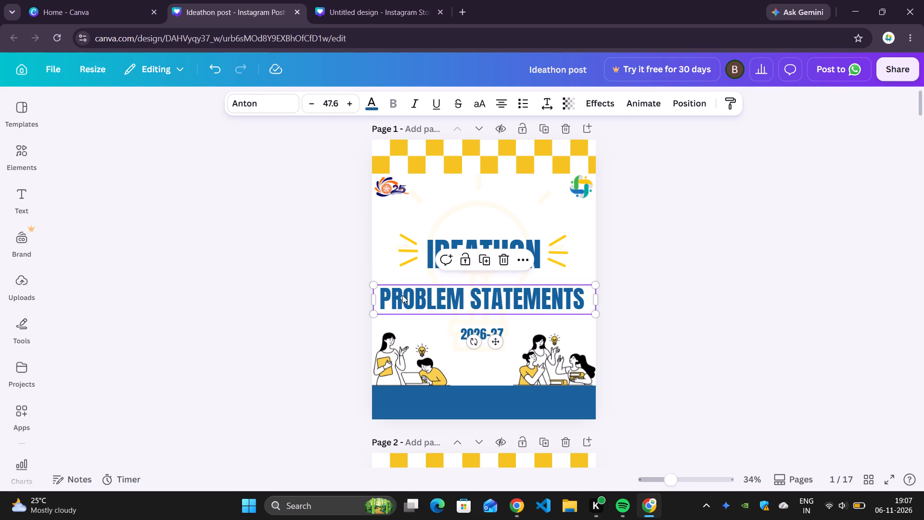
left_click(447, 246)
key("ctrl+c")
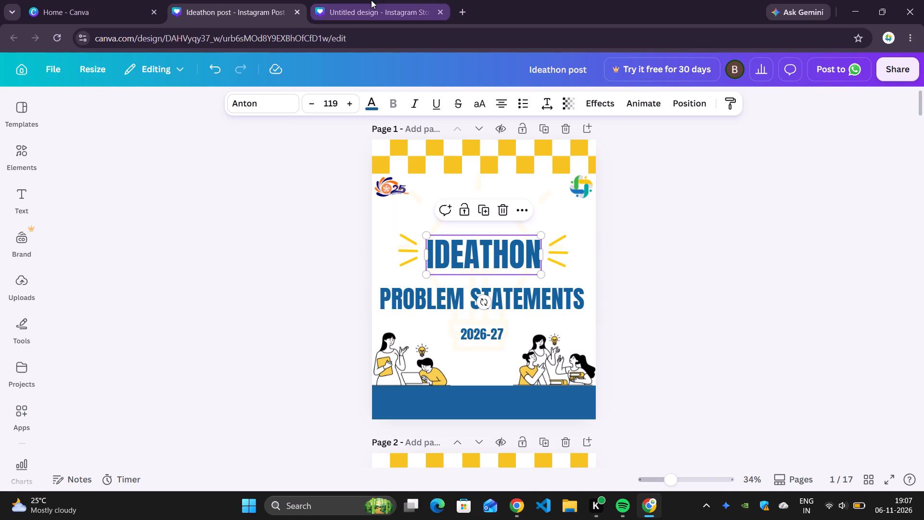
left_click(371, 0)
left_click(470, 232)
key("ctrl+v")
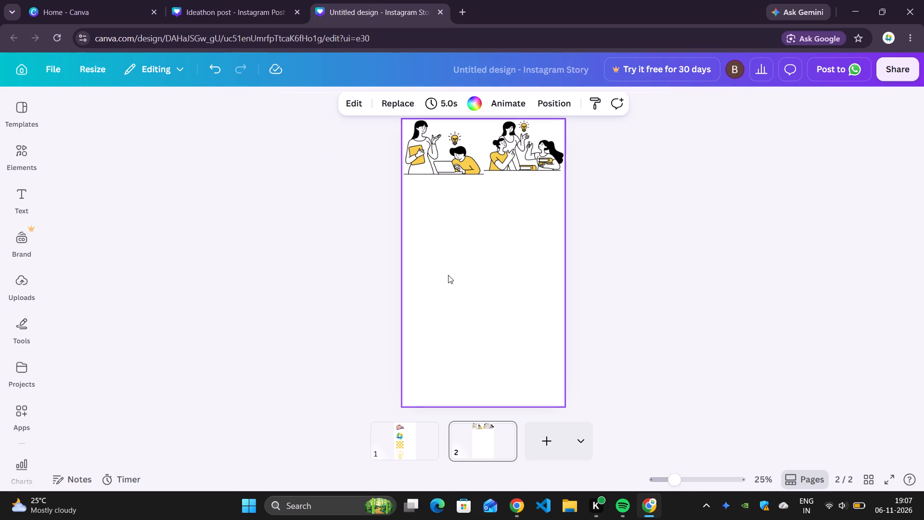
Add a blank third page to the story after page 2.
left_click(422, 447)
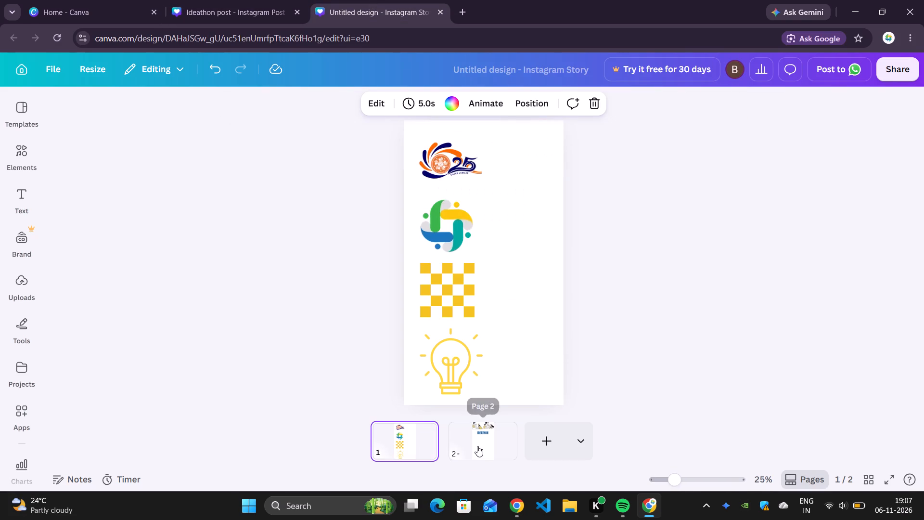
left_click(475, 446)
left_click(540, 447)
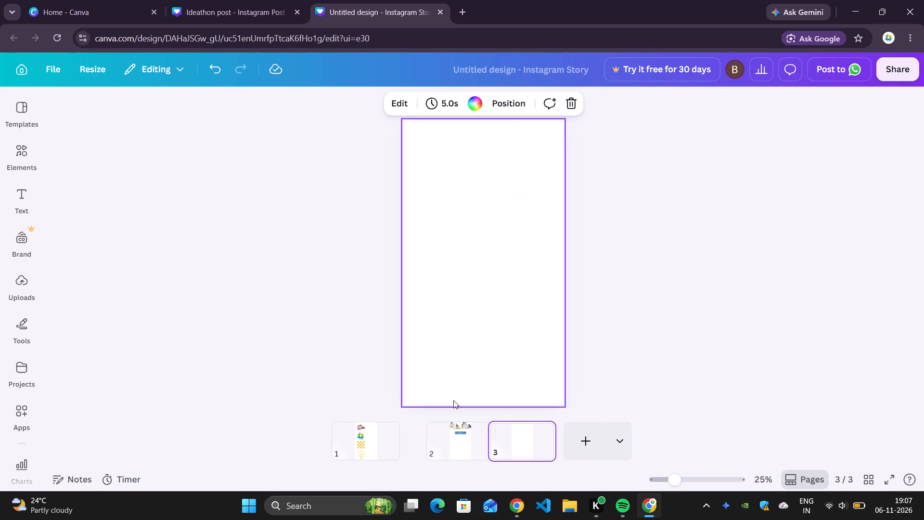
Move the IDEATHON heading from page 2 of the story to the blank page 3.
left_click(436, 440)
left_click(493, 200)
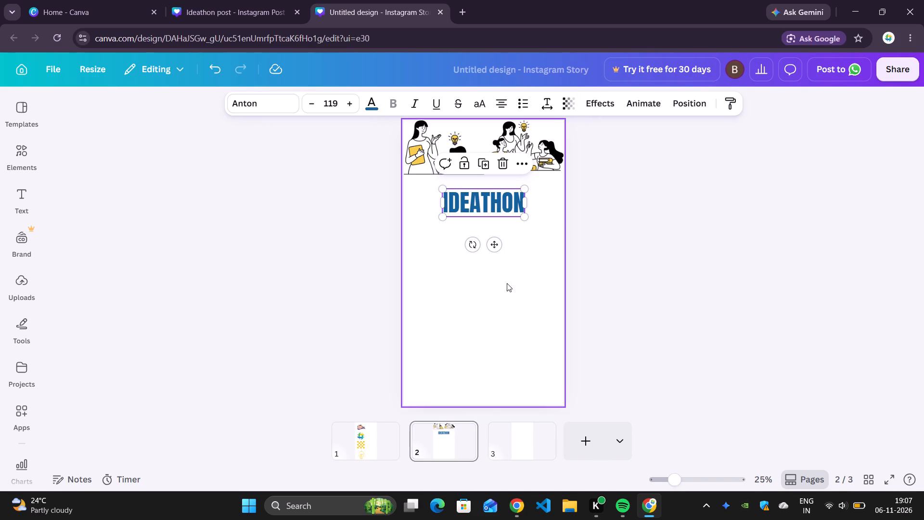
key("ctrl+x")
left_click(525, 444)
left_click(434, 202)
key("ctrl+v")
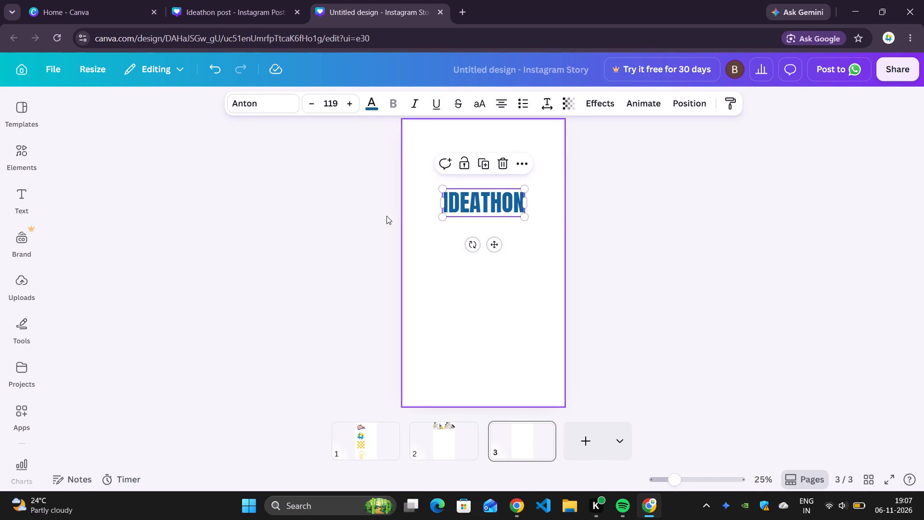
left_click(330, 220)
Examine the heading and body text fonts on page 2 of the Ideathon post and look over page 3.
left_click(233, 0)
scroll(472, 405, "down", 3)
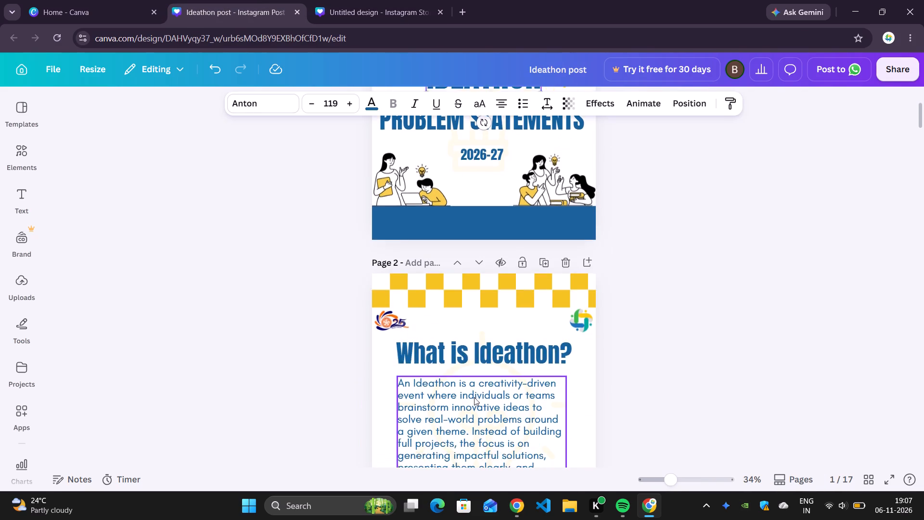
scroll(474, 397, "down", 2)
scroll(499, 251, "up", 2)
left_click(488, 279)
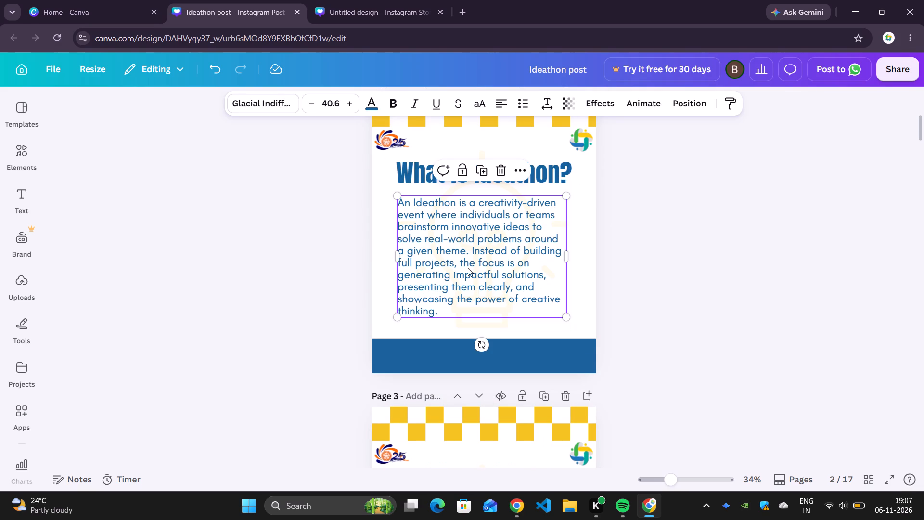
left_click(424, 173)
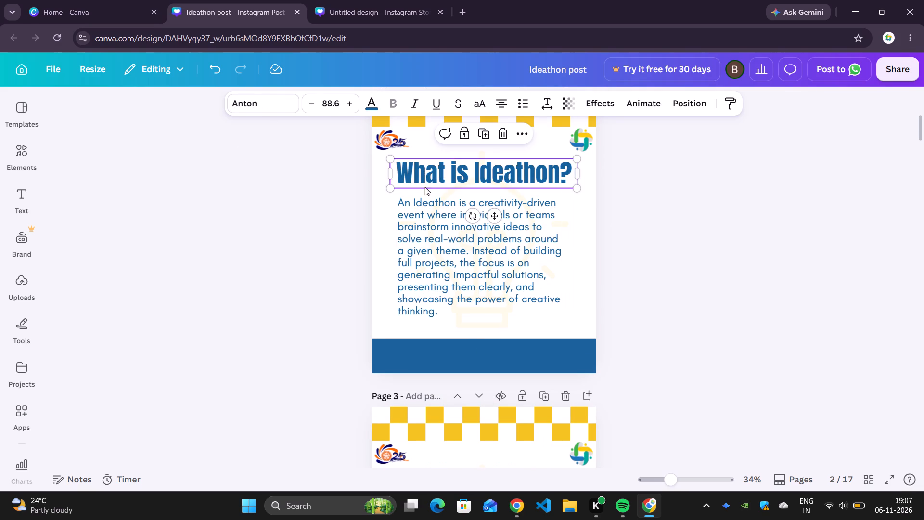
left_click(452, 236)
left_click(259, 95)
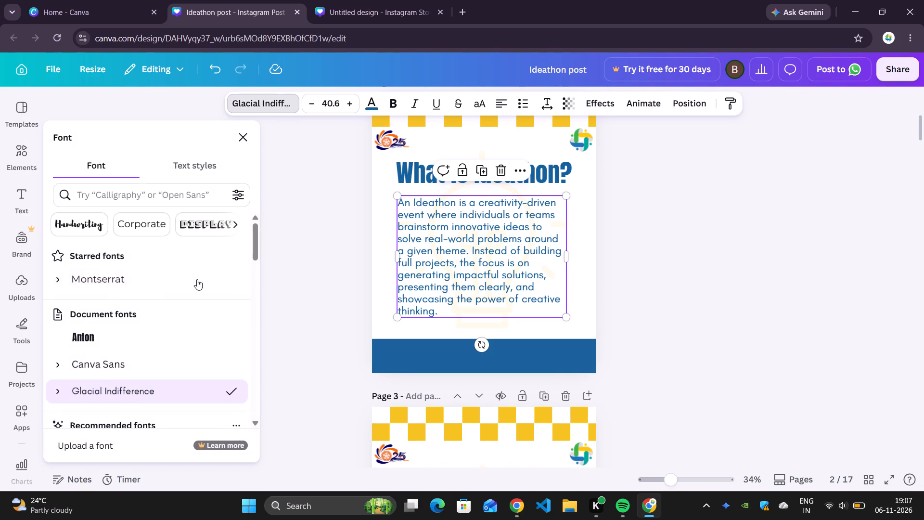
left_click(520, 290)
left_click(708, 310)
scroll(705, 310, "down", 4)
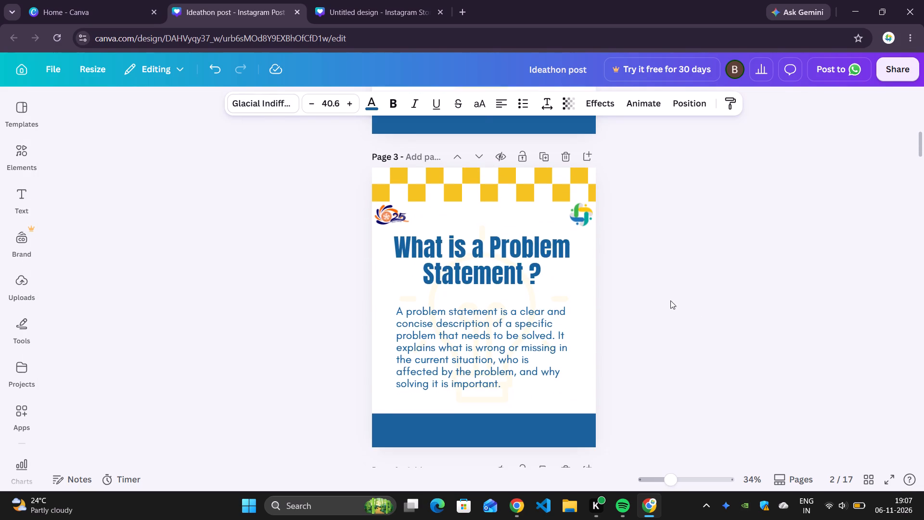
left_click(670, 300)
scroll(556, 294, "up", 3)
Copy the line "An Ideathon is a creativity-driven" from the Ideathon post's page 2 and place it below the IDEATHON heading on the story's page 3.
left_click(435, 199)
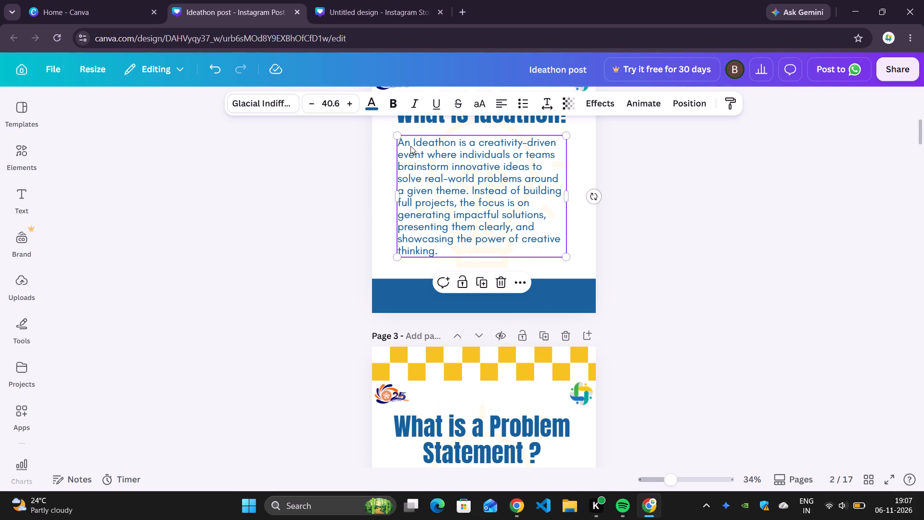
left_click(411, 146)
left_click(492, 145)
left_click(553, 145)
left_click_drag(558, 145, 538, 144)
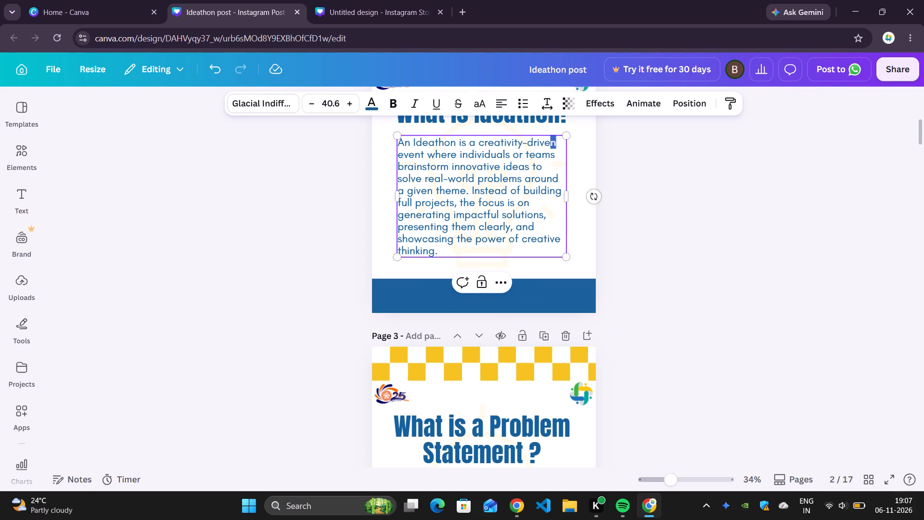
left_click_drag(538, 144, 392, 144)
key("ctrl+c")
left_click(381, 0)
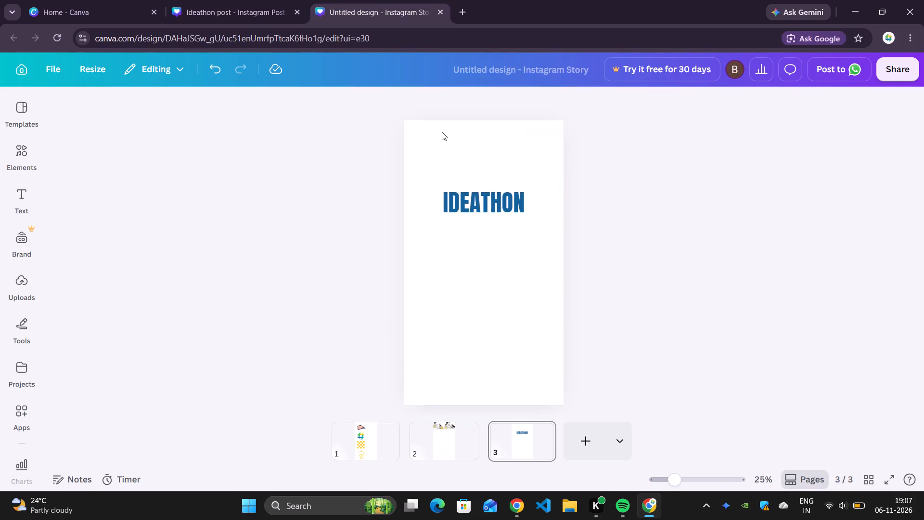
left_click(504, 242)
key("ctrl+v")
left_click(595, 255)
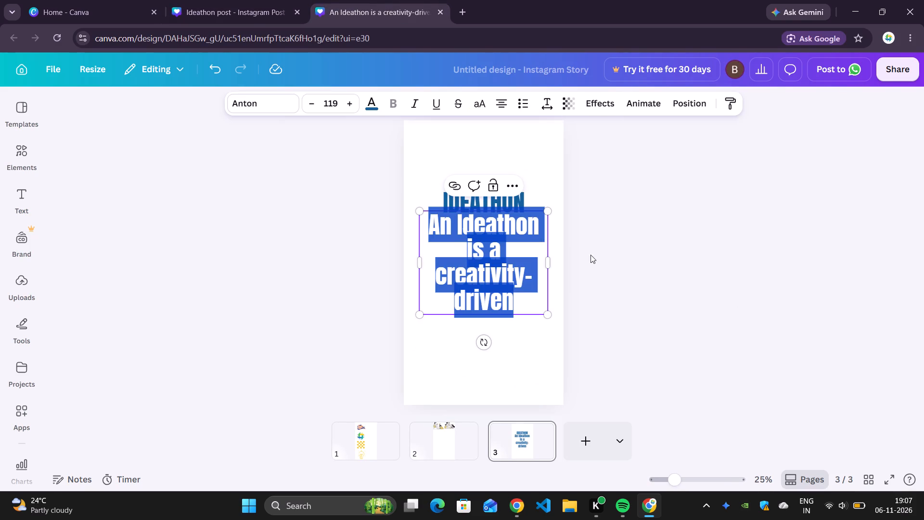
left_click_drag(470, 261, 473, 292)
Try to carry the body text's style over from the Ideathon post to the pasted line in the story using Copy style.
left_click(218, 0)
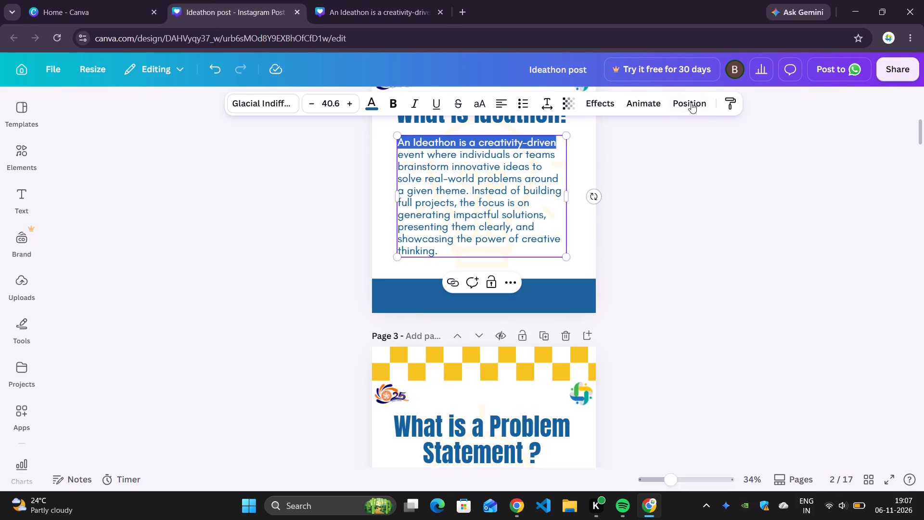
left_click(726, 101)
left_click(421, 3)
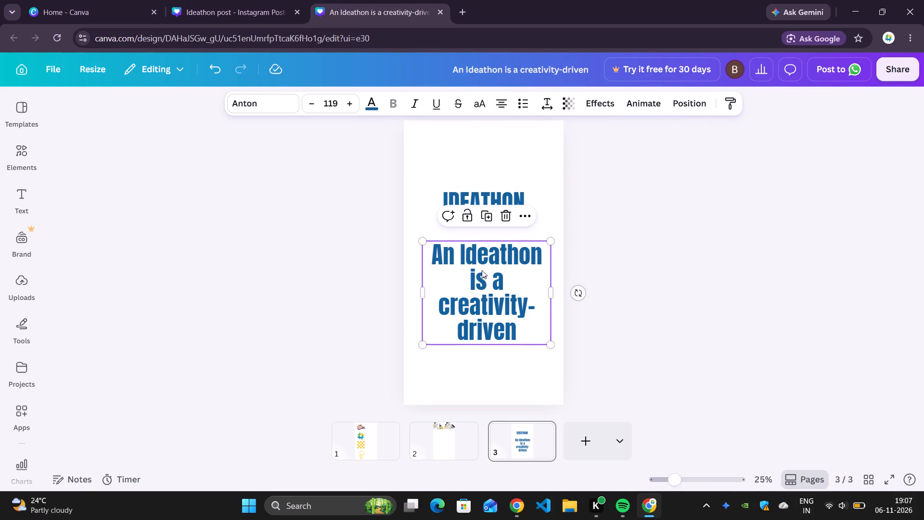
Look up the font name of the Ideathon post's page 2 body text and return to the pasted line in the story.
left_click(218, 0)
left_click(276, 98)
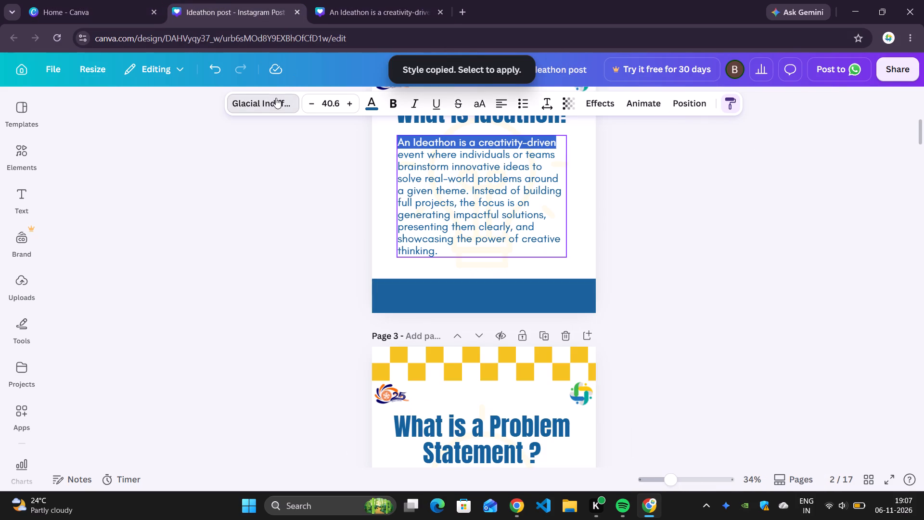
scroll(148, 354, "down", 1)
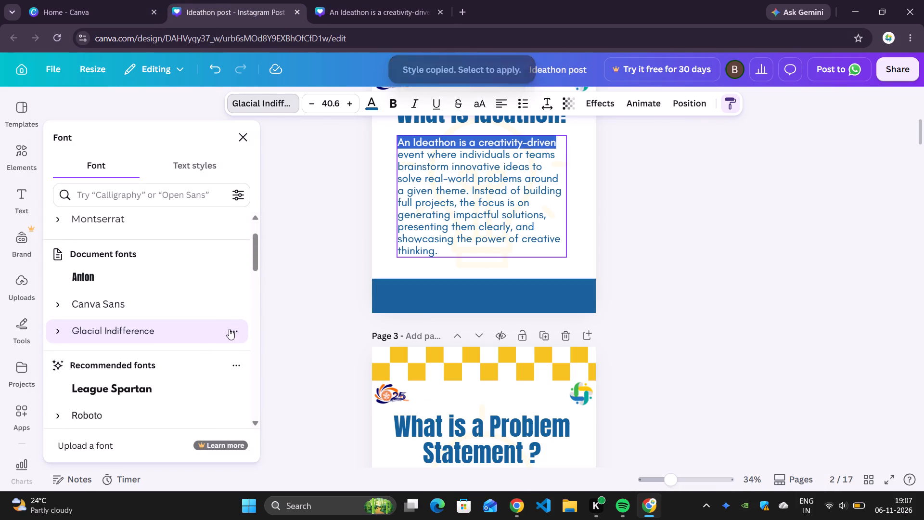
left_click(234, 332)
left_click(148, 338)
left_click_drag(166, 334, 86, 333)
left_click(368, 0)
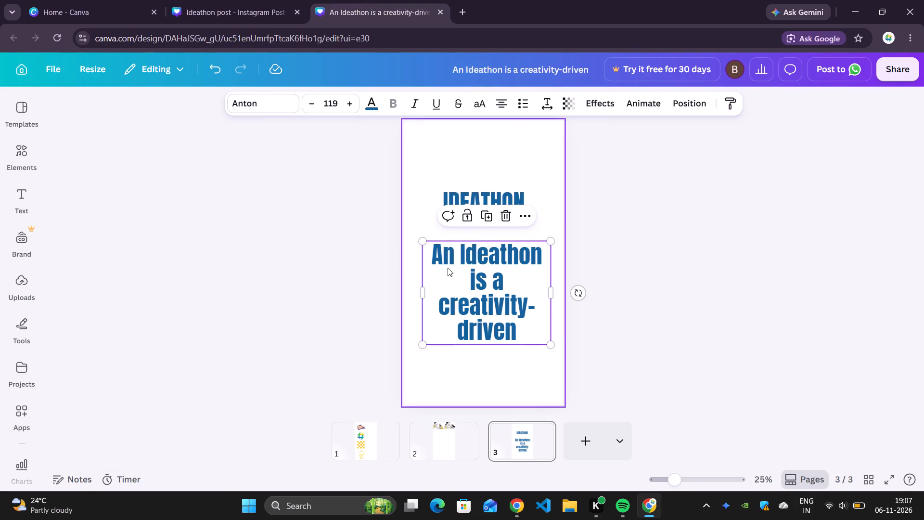
Search the fonts for "gla" for the "An Ideathon is a creativity-driven" text on page 3.
left_click(458, 275)
left_click(287, 105)
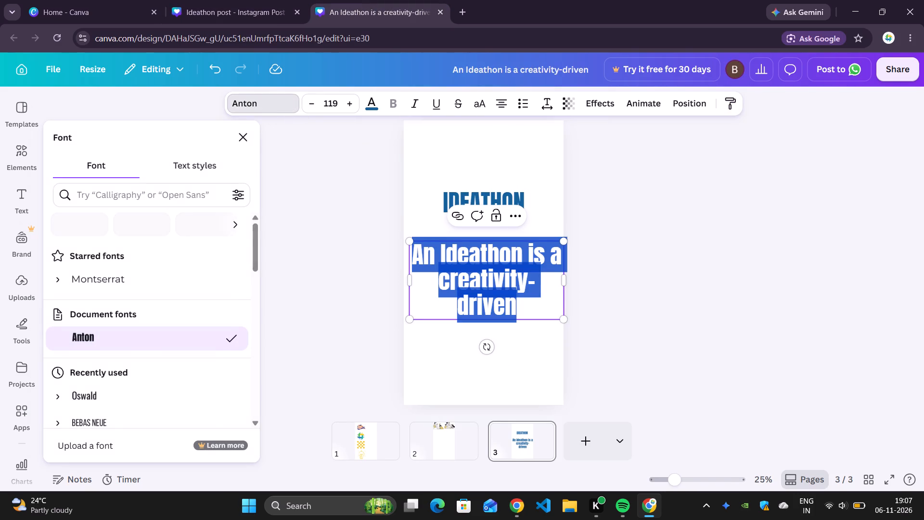
scroll(123, 290, "down", 3)
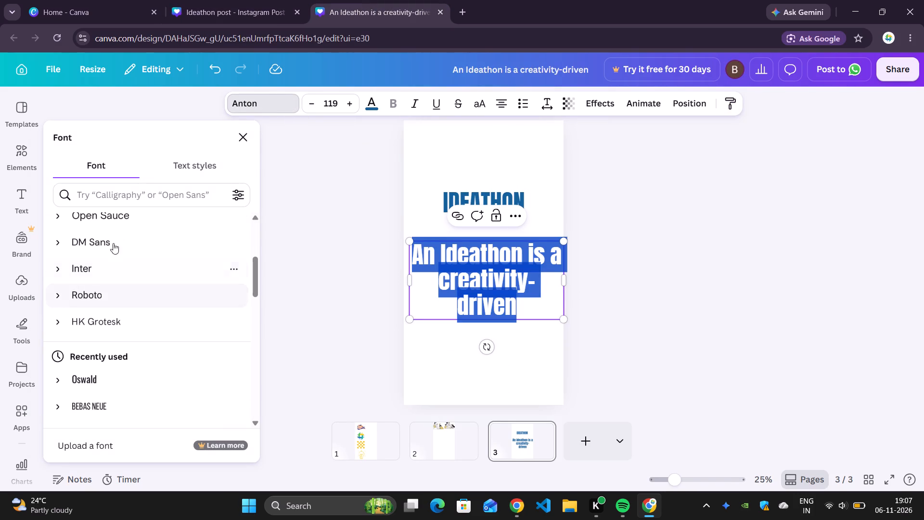
scroll(124, 303, "down", 2)
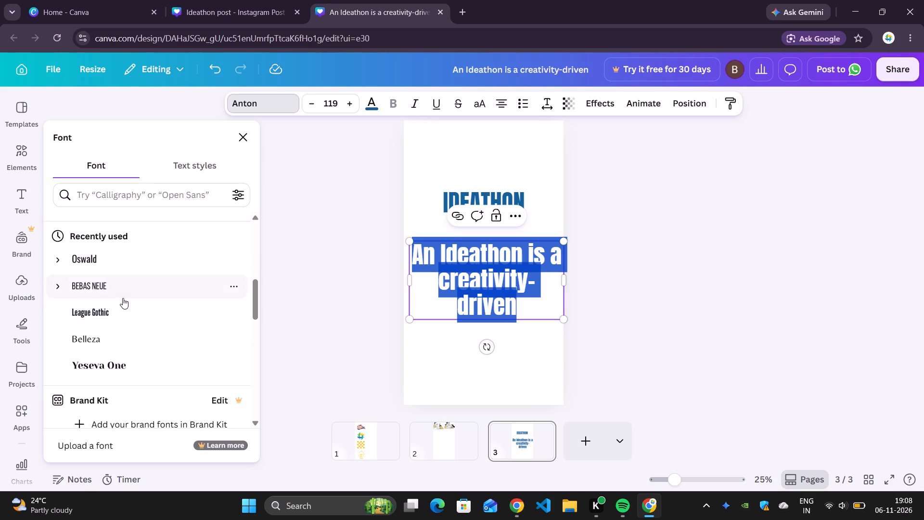
scroll(123, 298, "down", 1)
left_click(119, 199)
type("gla")
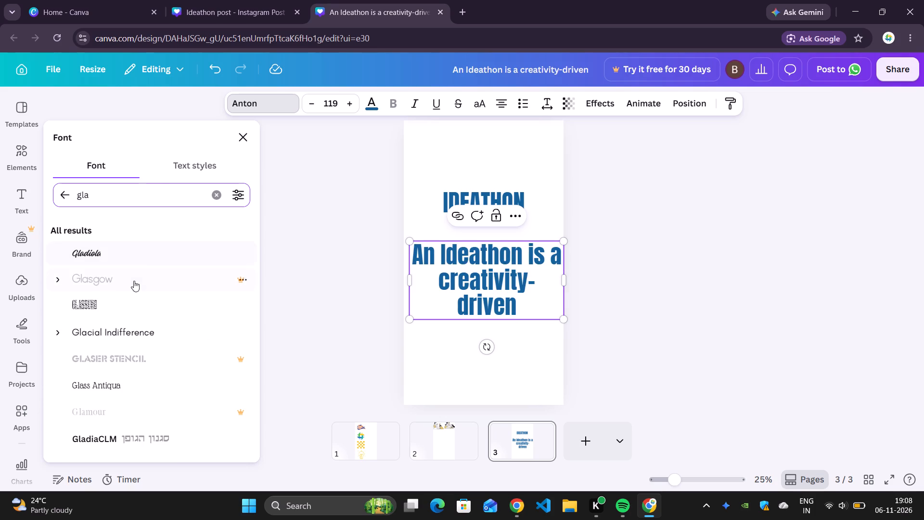
Apply the Glacial Indifference font to the "An Ideathon is a creativity-driven" text and reduce its size to 98.6.
left_click(127, 334)
left_click(286, 298)
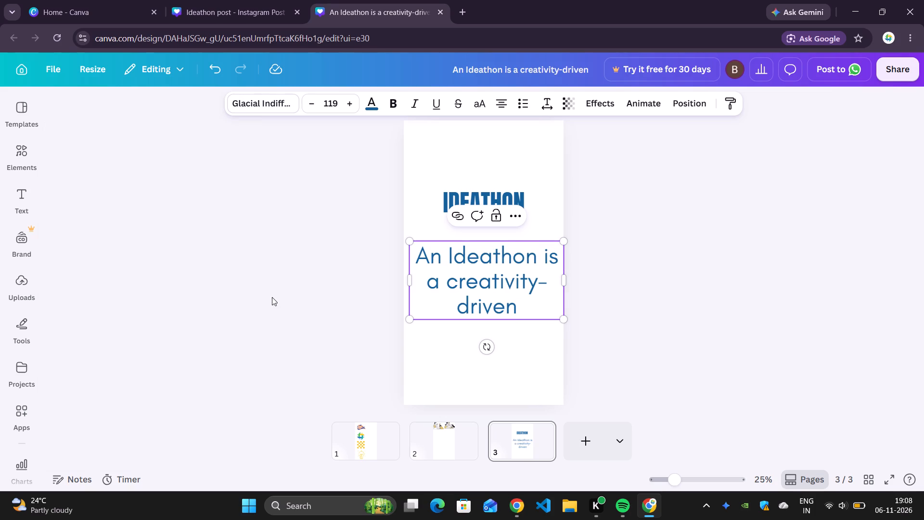
left_click(302, 106)
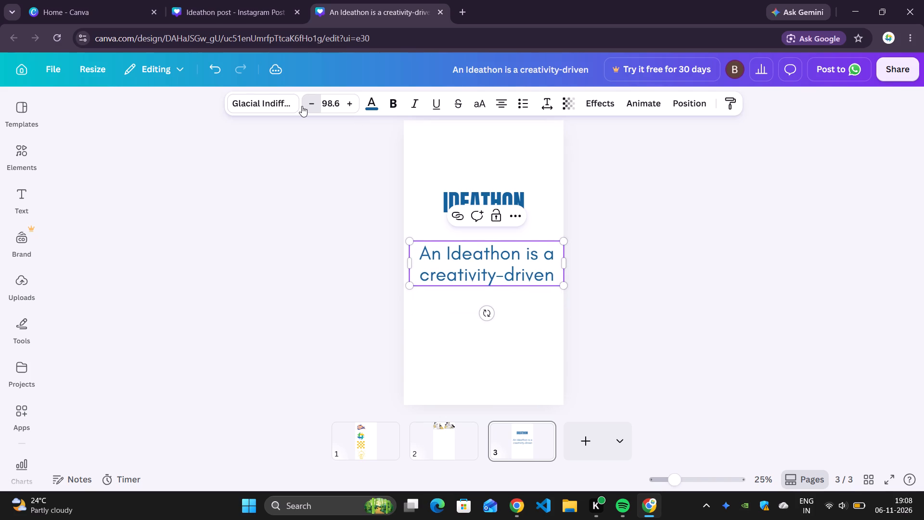
left_click(247, 153)
Return to the Ideathon post design and turn off the active copy-style mode.
left_click(232, 0)
scroll(522, 354, "down", 5)
left_click(659, 195)
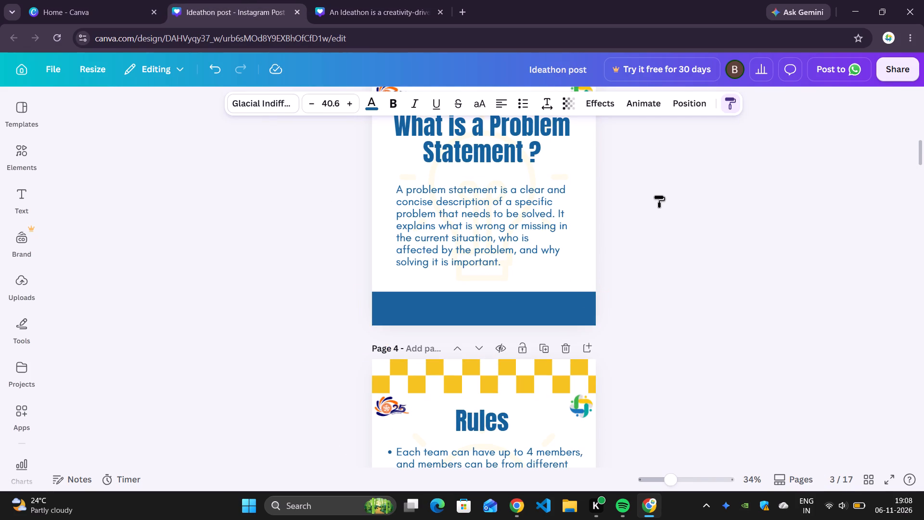
key("Escape")
left_click(728, 104)
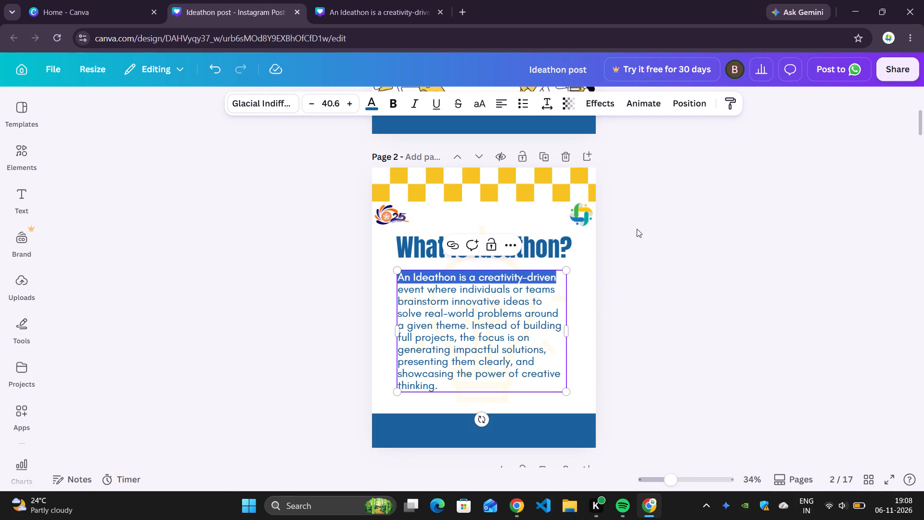
Copy the "IDEATHON DATE ANNOUNCEMENT" title graphic from page 17 of the Ideathon post onto page 2 of the story design.
left_click(620, 248)
scroll(620, 247, "down", 8)
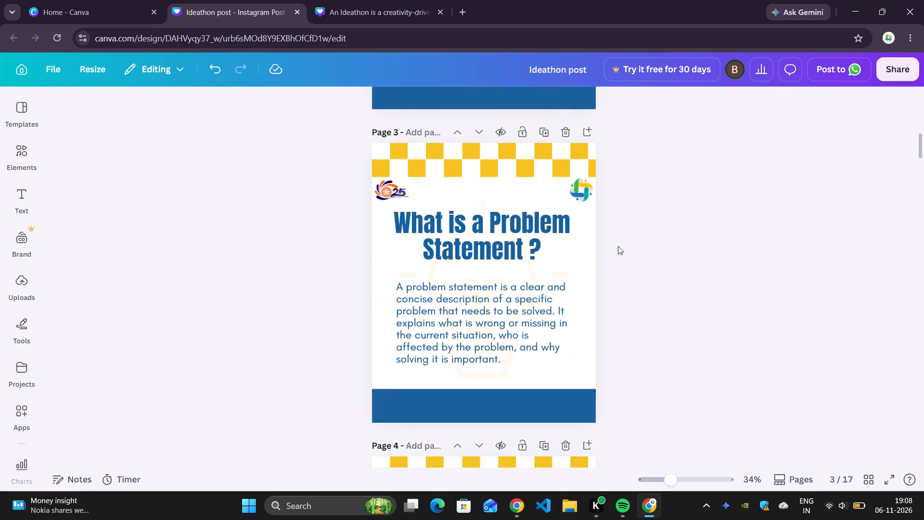
scroll(575, 237, "down", 20)
scroll(575, 237, "down", 18)
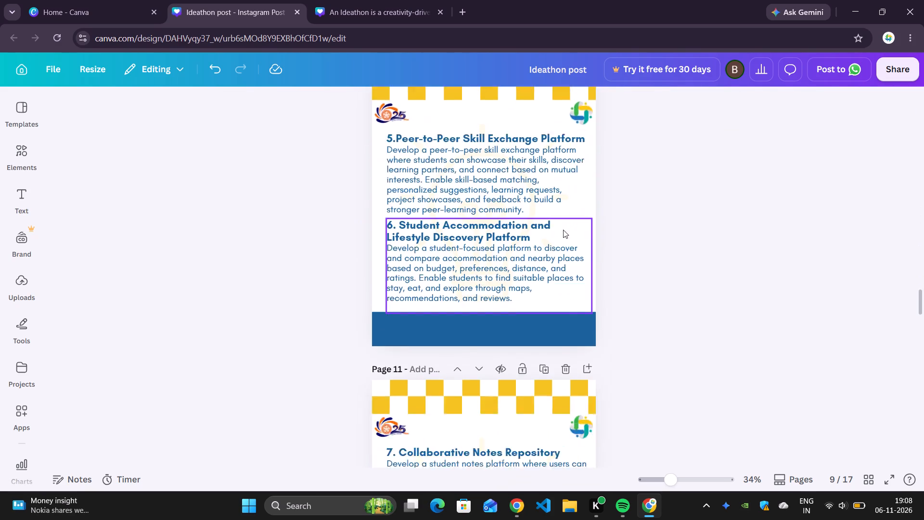
scroll(563, 230, "down", 18)
scroll(550, 223, "up", 8)
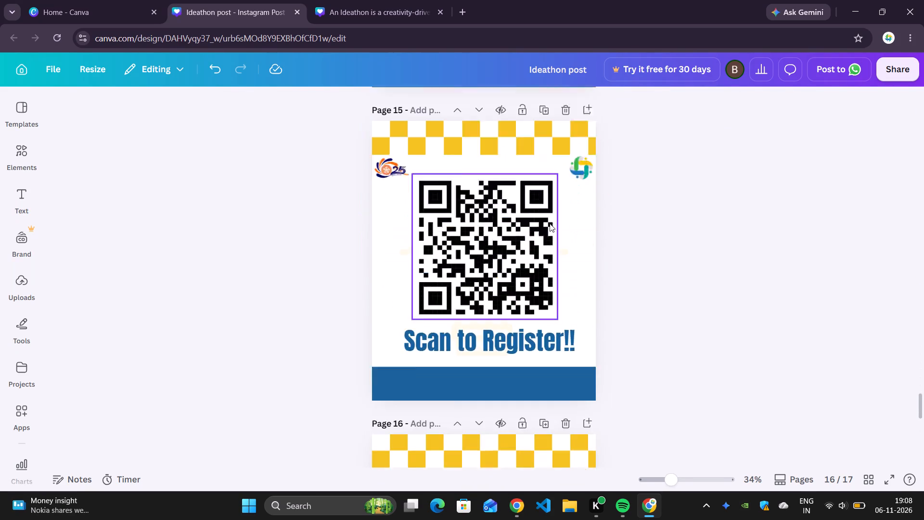
scroll(550, 223, "down", 14)
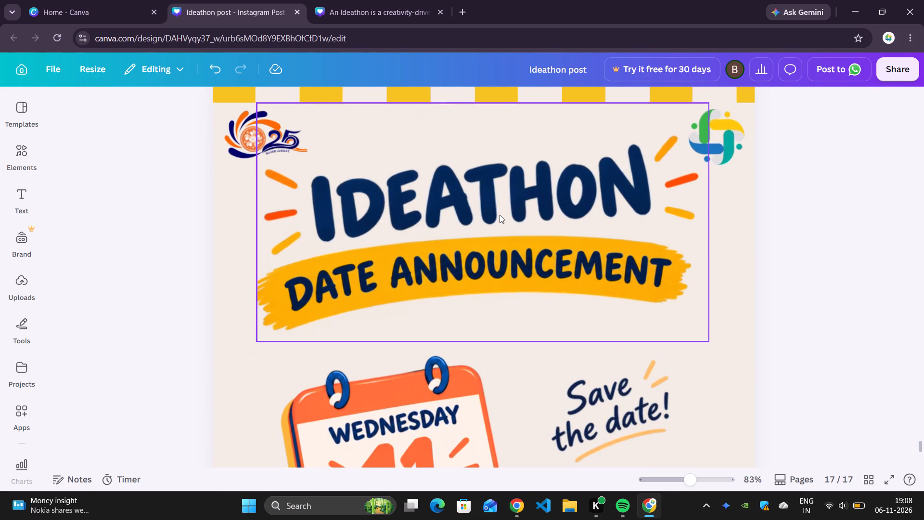
left_click(500, 215)
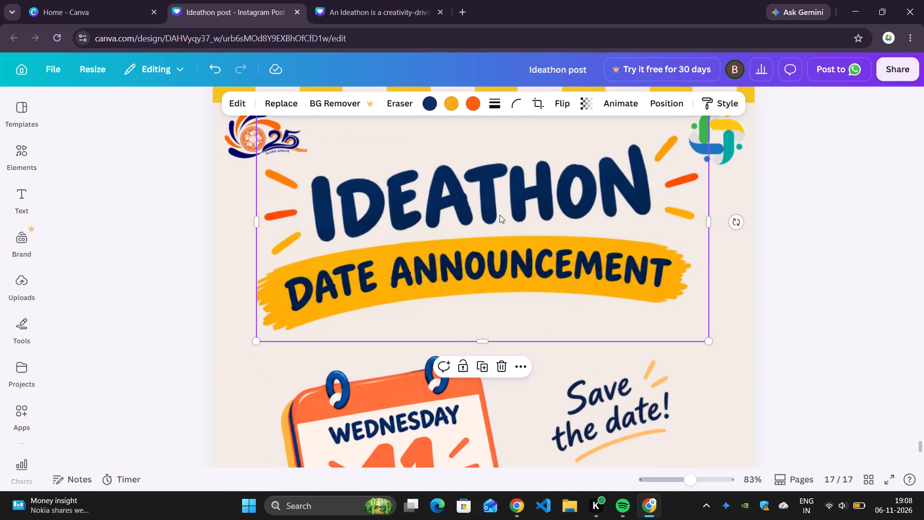
key("ctrl+c")
left_click(341, 0)
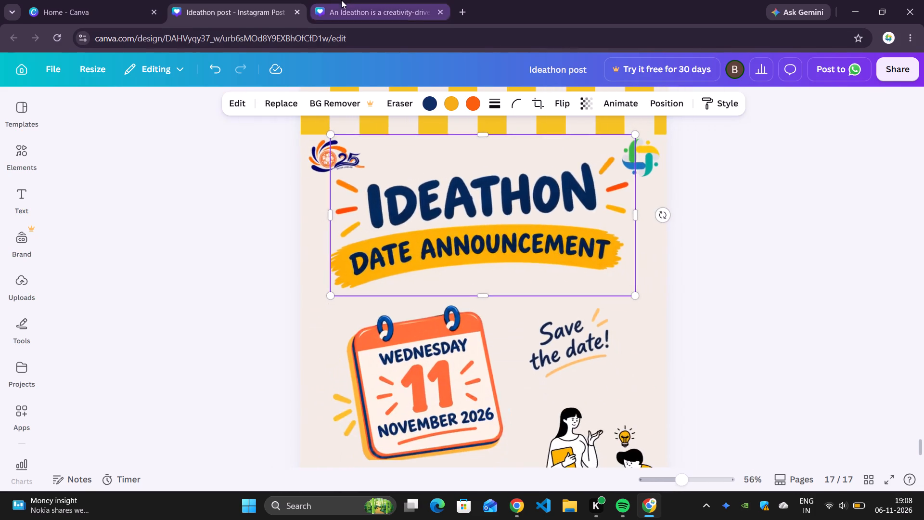
left_click(452, 450)
left_click(468, 304)
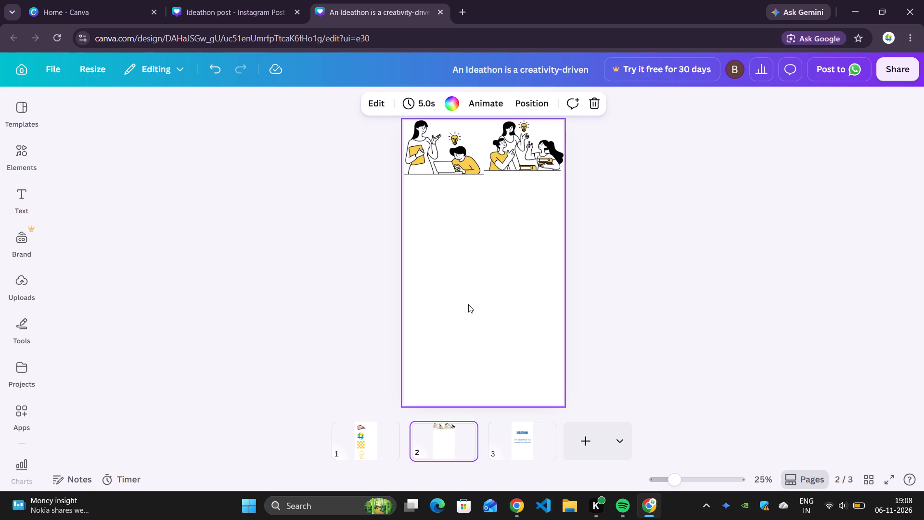
key("ctrl+v")
Move the pasted "IDEATHON DATE ANNOUNCEMENT" graphic down, clear of the two illustrations on page 2.
left_click(574, 281)
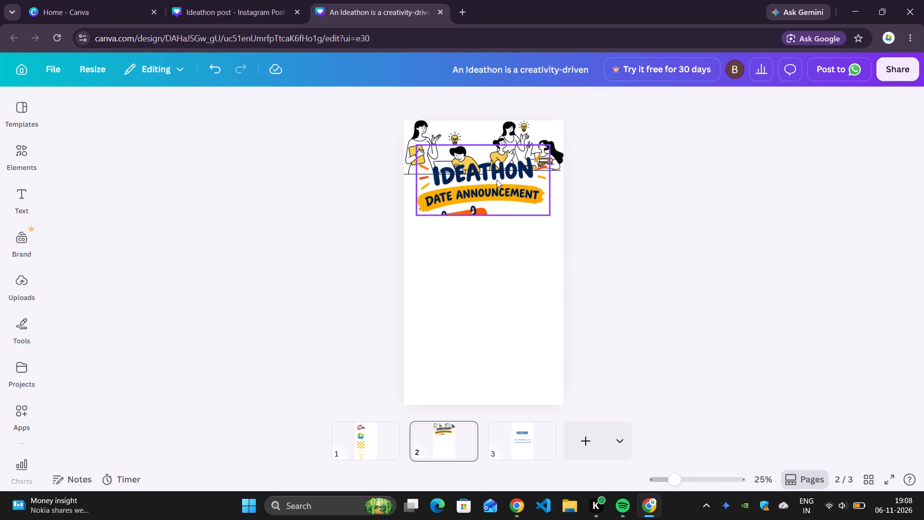
left_click_drag(497, 180, 504, 229)
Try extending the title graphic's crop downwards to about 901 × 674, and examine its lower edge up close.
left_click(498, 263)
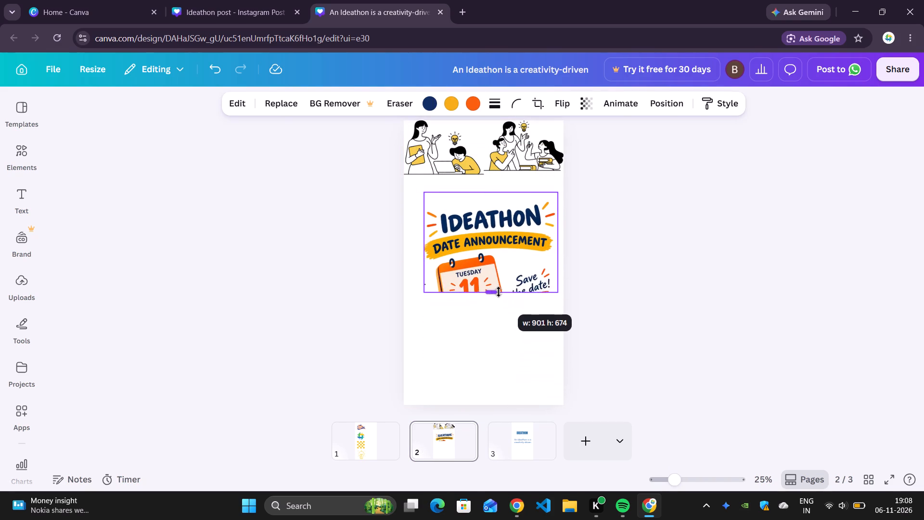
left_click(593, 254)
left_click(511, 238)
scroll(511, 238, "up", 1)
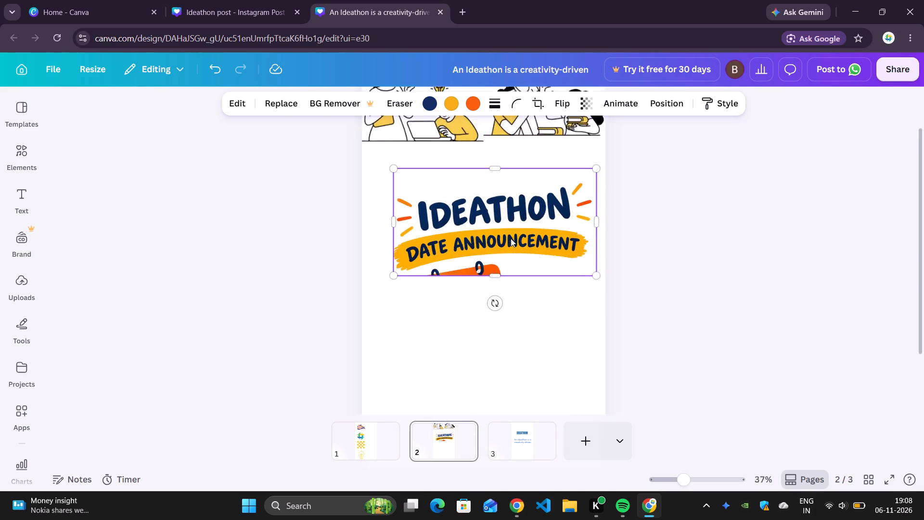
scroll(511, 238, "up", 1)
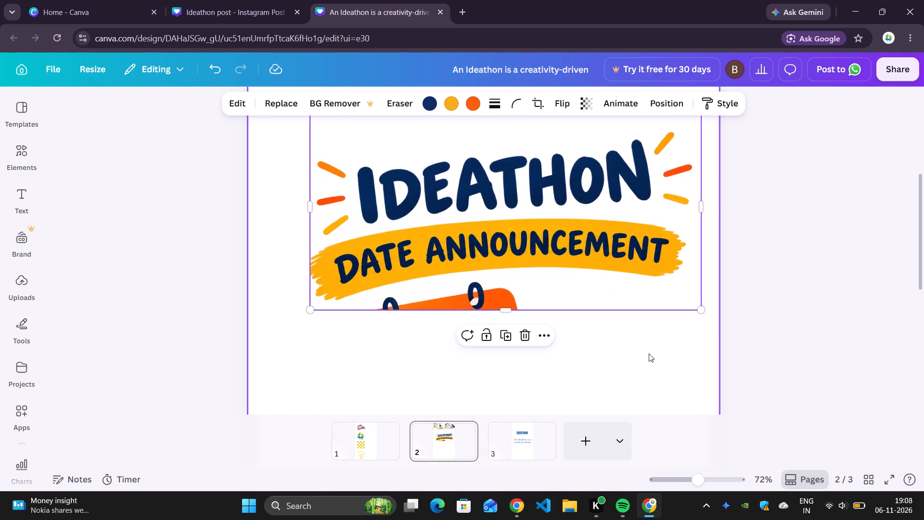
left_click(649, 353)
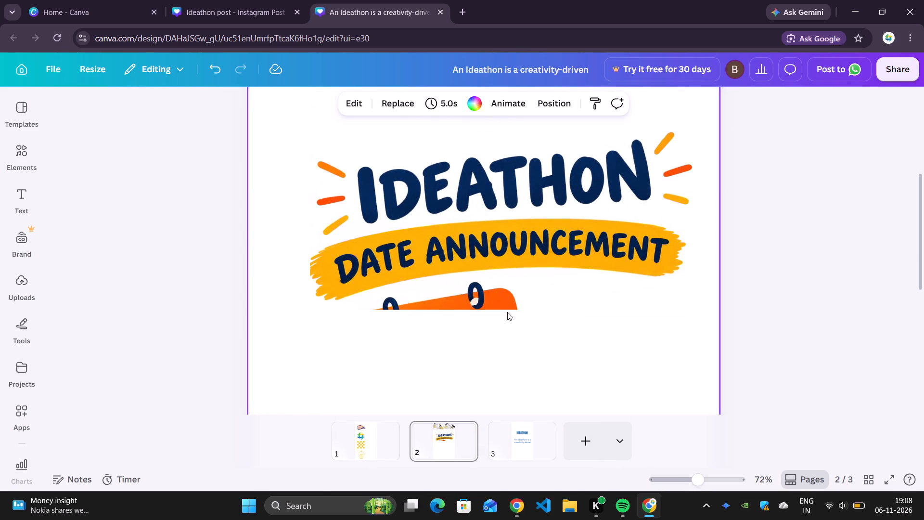
Extend the cropped "Ideathon Date Announcement" graphic on page 2 downward until the whole calendar and "Save the date!" lettering are included.
left_click(518, 300)
left_click_drag(513, 312, 515, 412)
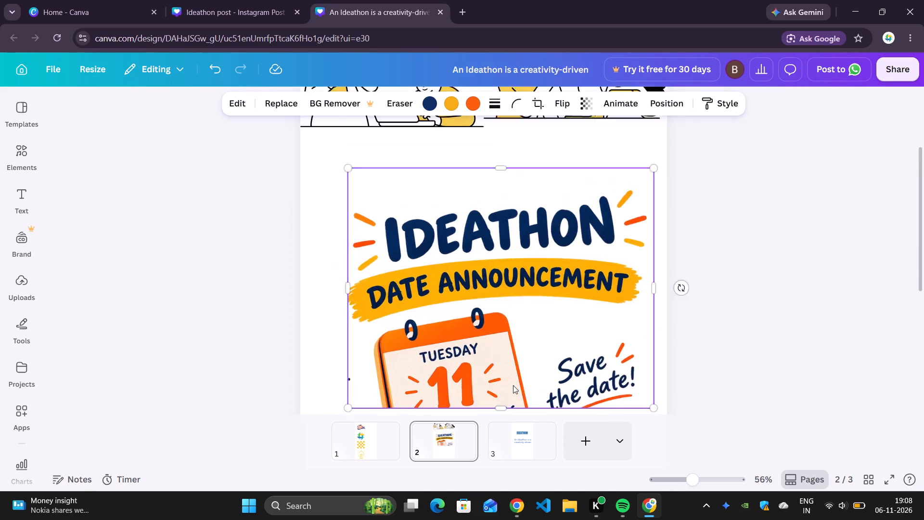
scroll(492, 373, "down", 2)
left_click_drag(493, 259, 499, 302)
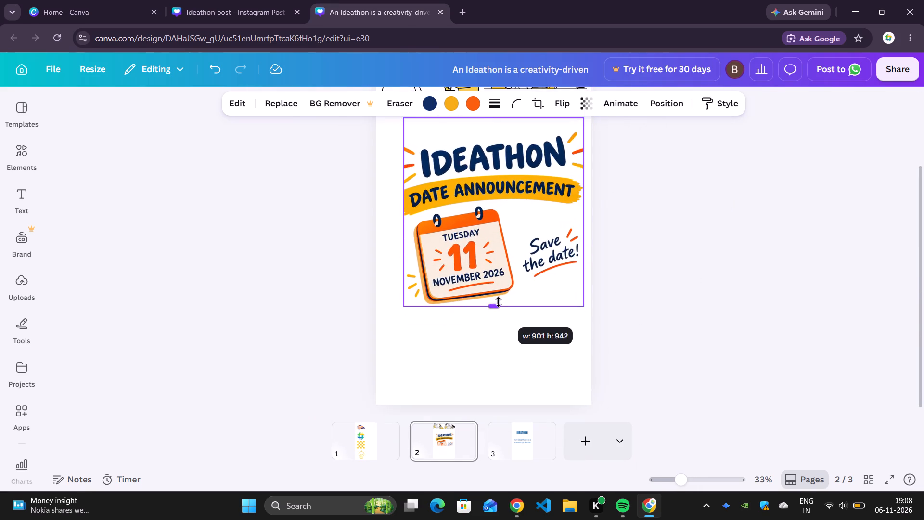
left_click_drag(499, 302, 495, 293)
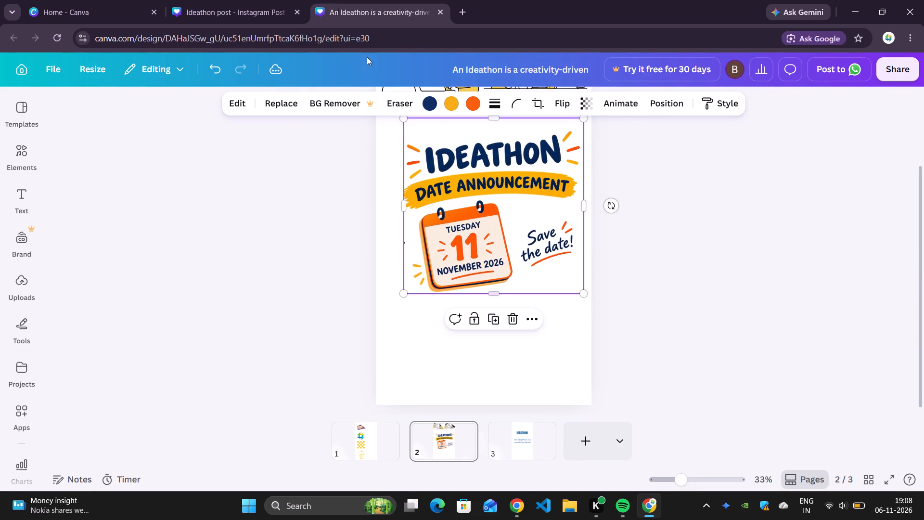
Copy the "Save the date!" graphic from the Ideathon post design onto page 2 and place it below the calendar.
left_click(239, 0)
scroll(359, 252, "down", 2)
left_click(244, 227)
left_click(456, 255)
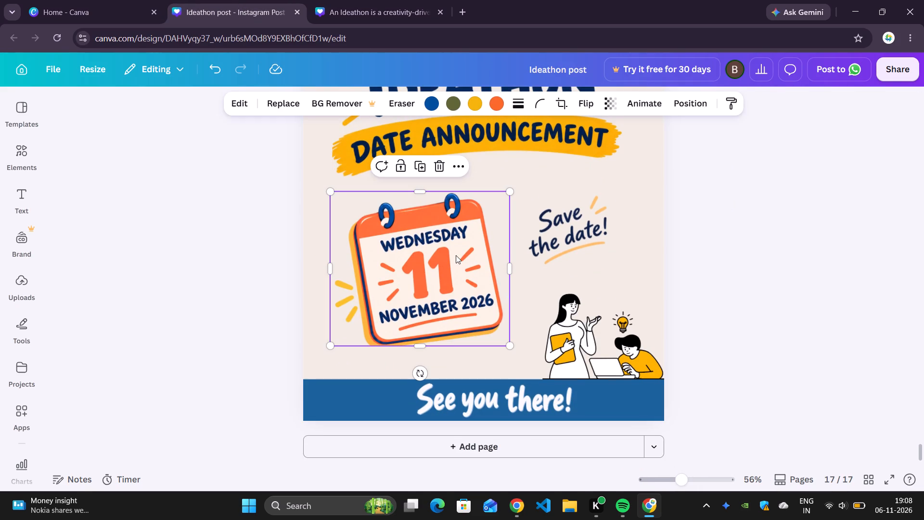
left_click(587, 235)
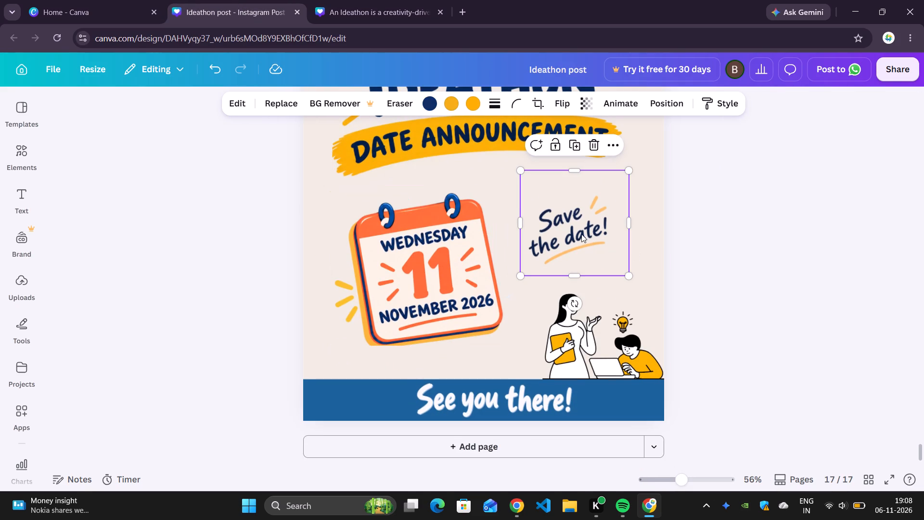
key("ctrl+c")
left_click(369, 0)
left_click(496, 364)
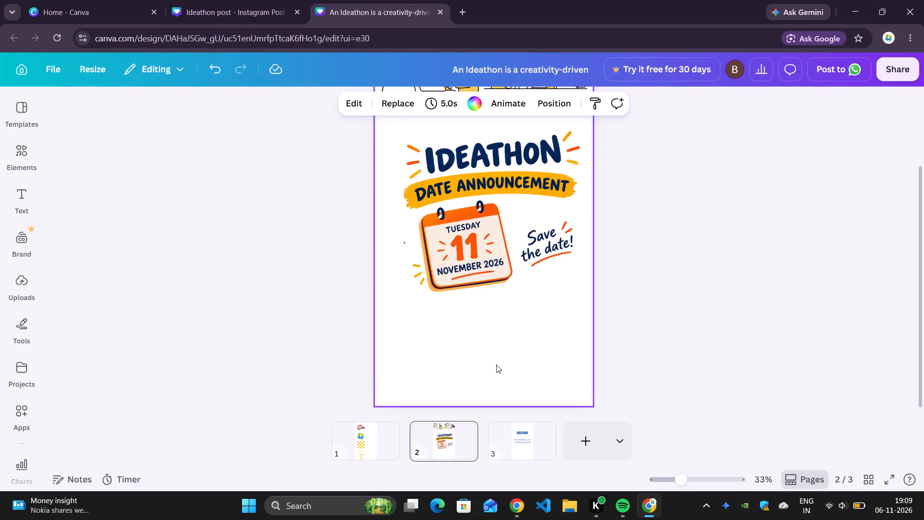
key("ctrl+v")
left_click_drag(545, 184, 486, 374)
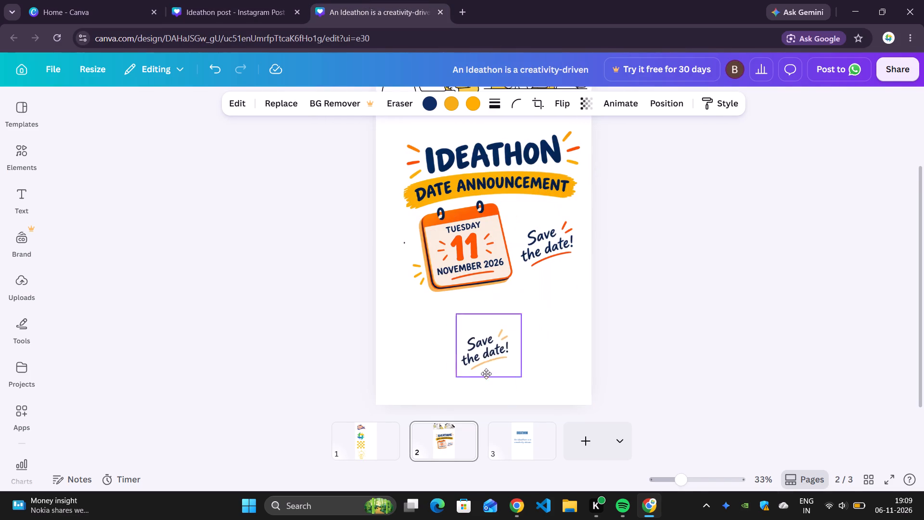
left_click_drag(486, 374, 452, 364)
left_click_drag(478, 348, 472, 347)
left_click_drag(448, 319, 447, 327)
left_click(573, 337)
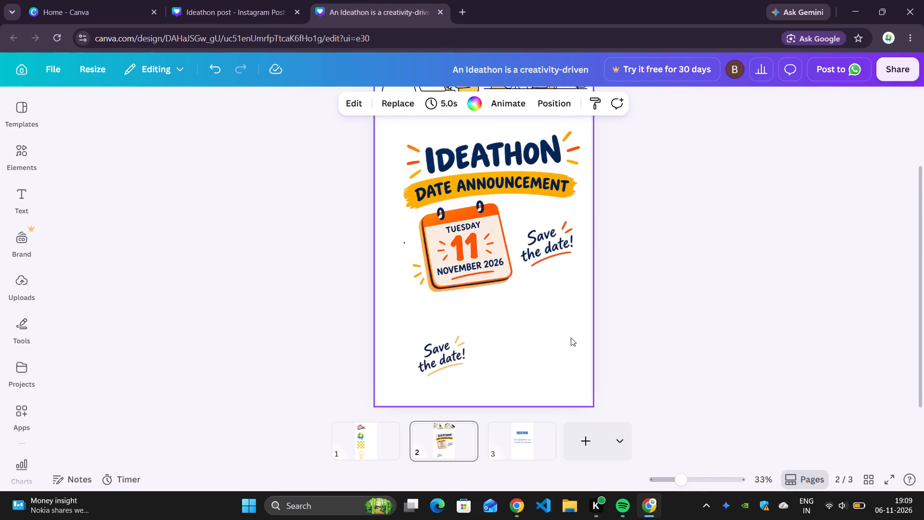
Copy the "See you there!" graphic from the Ideathon post onto page 2 and arrange it beside the separate "Save the date!" graphic.
left_click(252, 4)
left_click(768, 343)
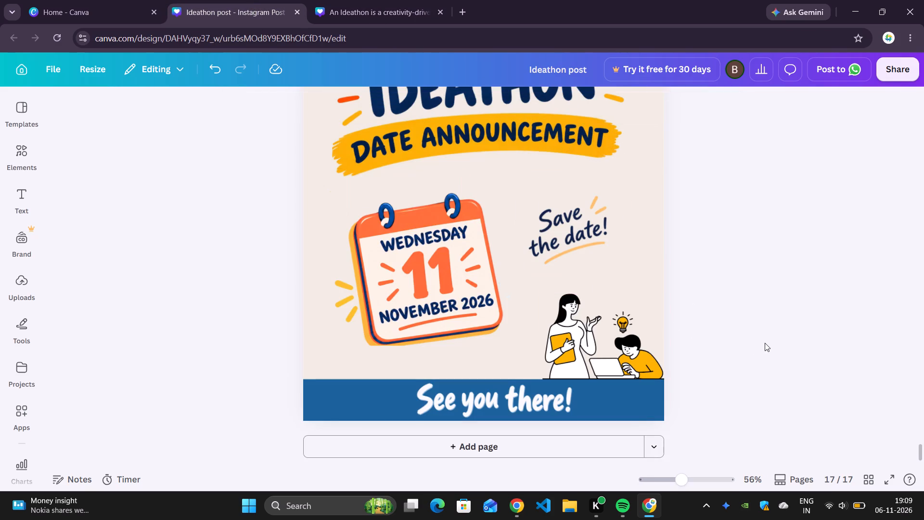
left_click(514, 404)
key("ctrl+c")
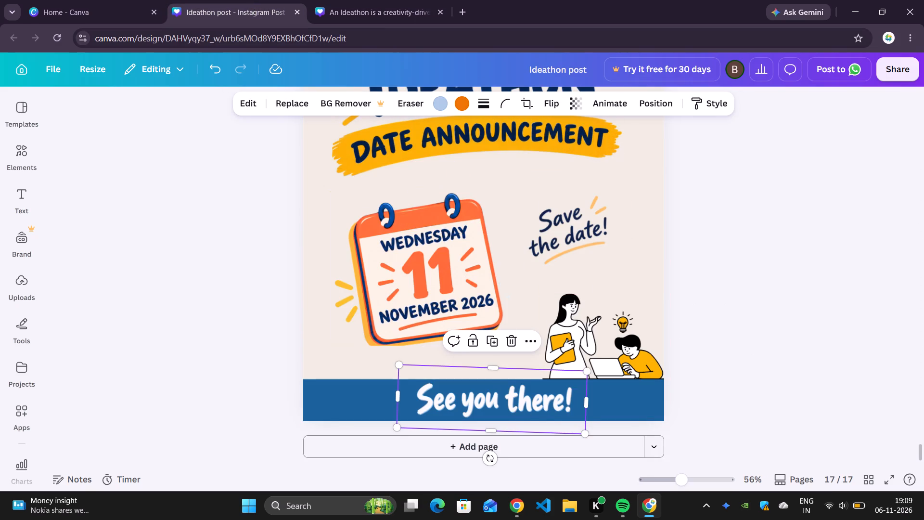
left_click(387, 6)
left_click(531, 346)
key("ctrl+v")
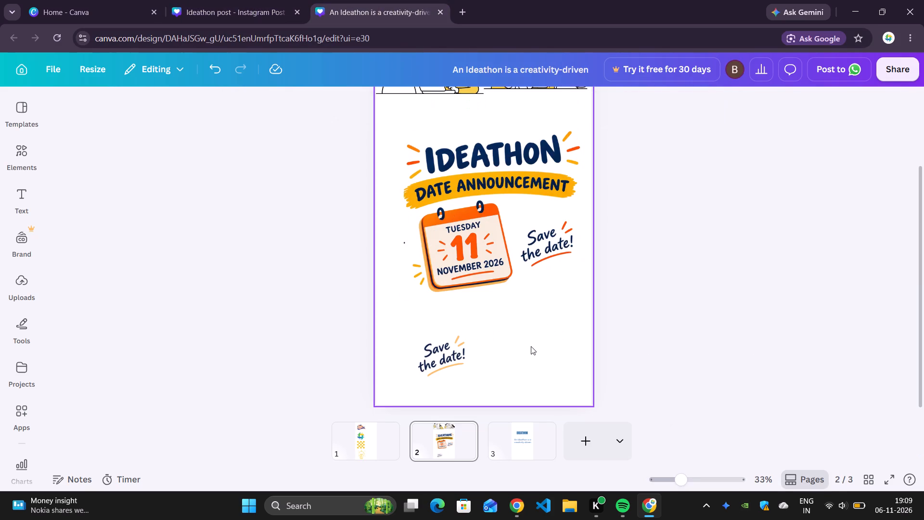
left_click_drag(500, 282, 514, 333)
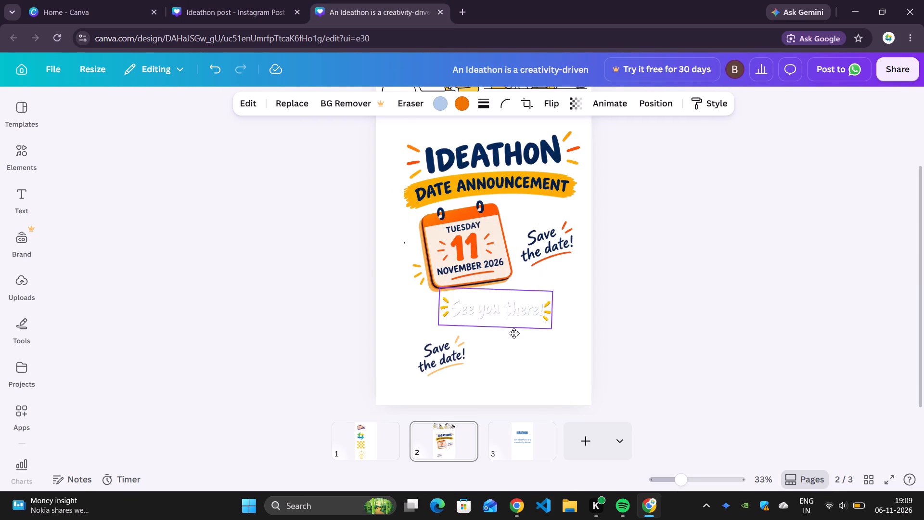
left_click_drag(514, 333, 534, 323)
left_click_drag(457, 359, 427, 331)
left_click_drag(527, 325, 522, 325)
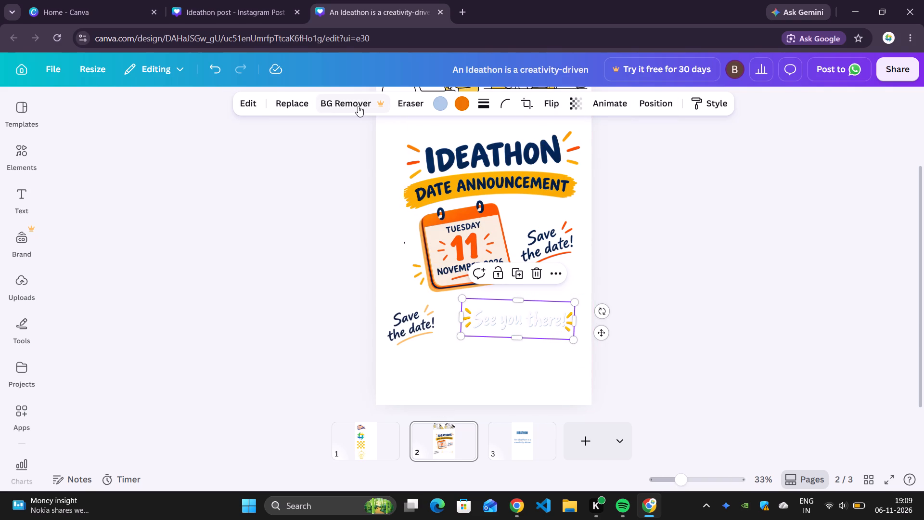
left_click(262, 174)
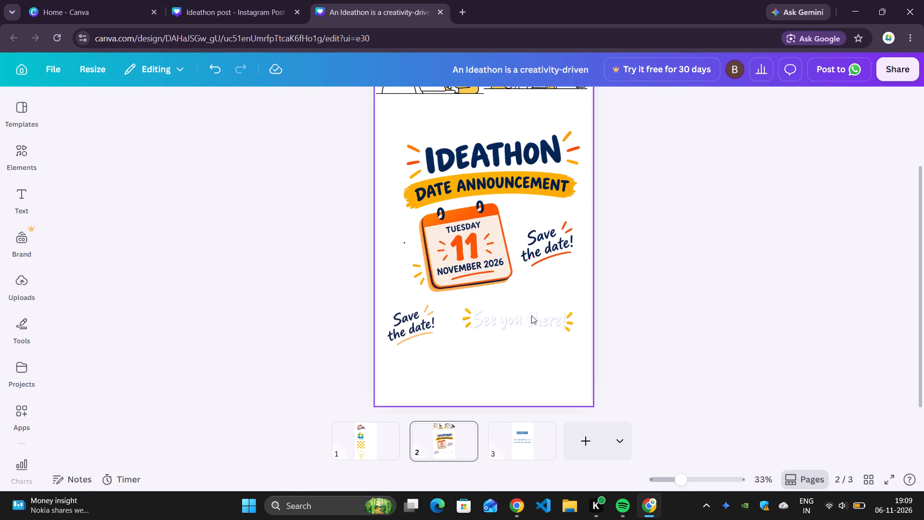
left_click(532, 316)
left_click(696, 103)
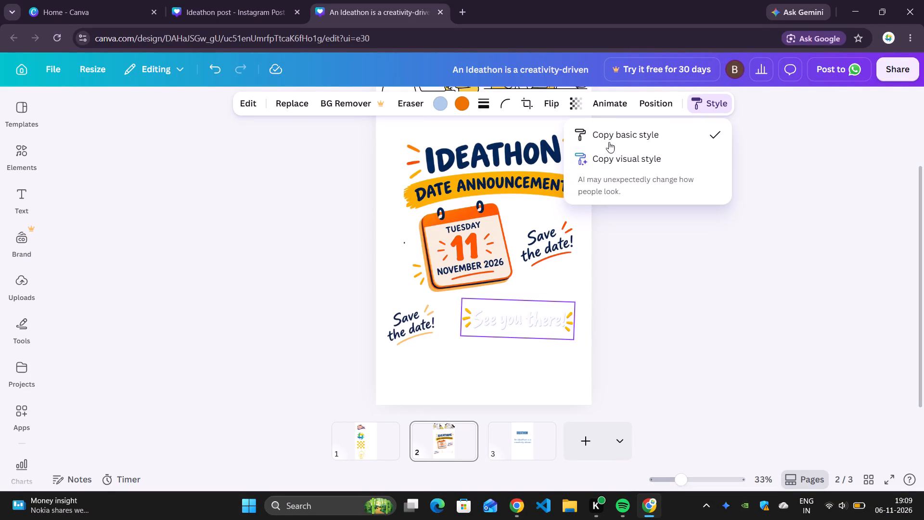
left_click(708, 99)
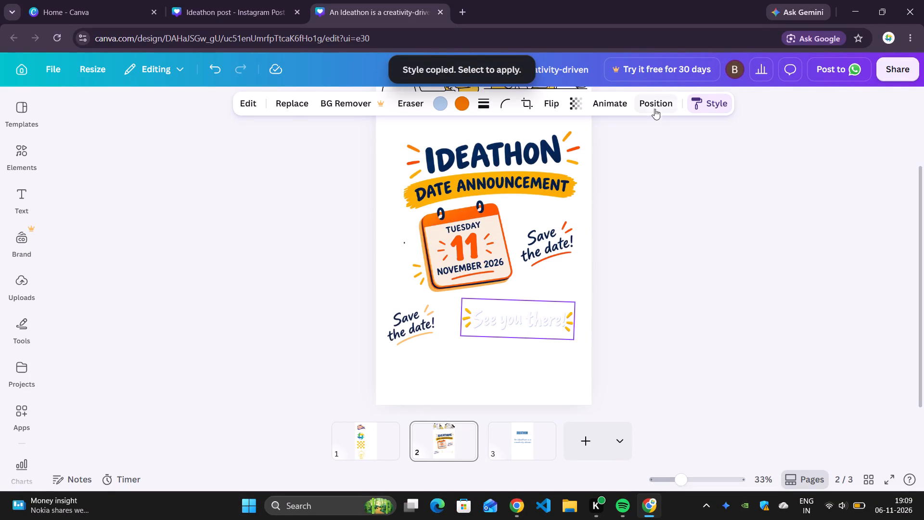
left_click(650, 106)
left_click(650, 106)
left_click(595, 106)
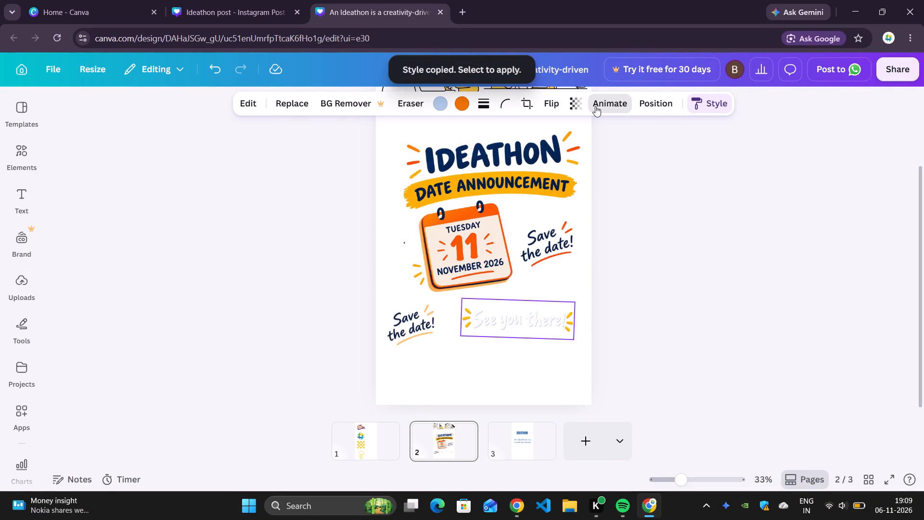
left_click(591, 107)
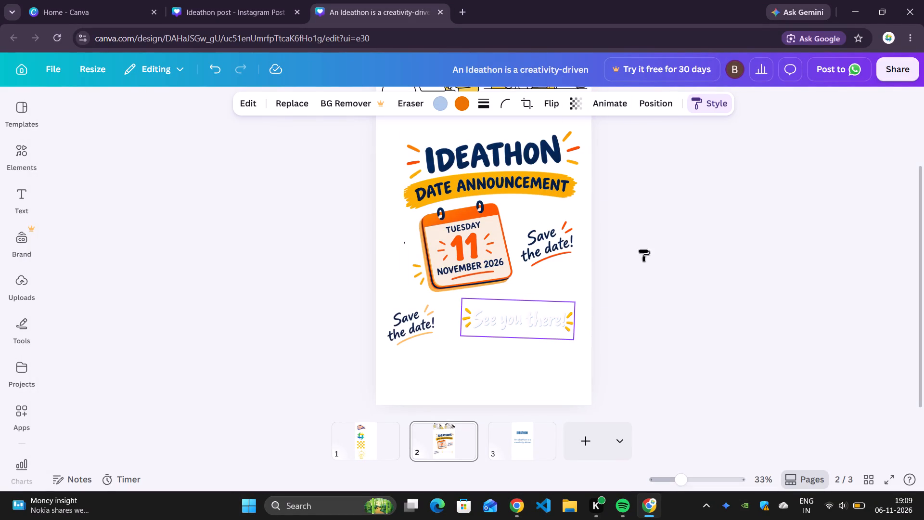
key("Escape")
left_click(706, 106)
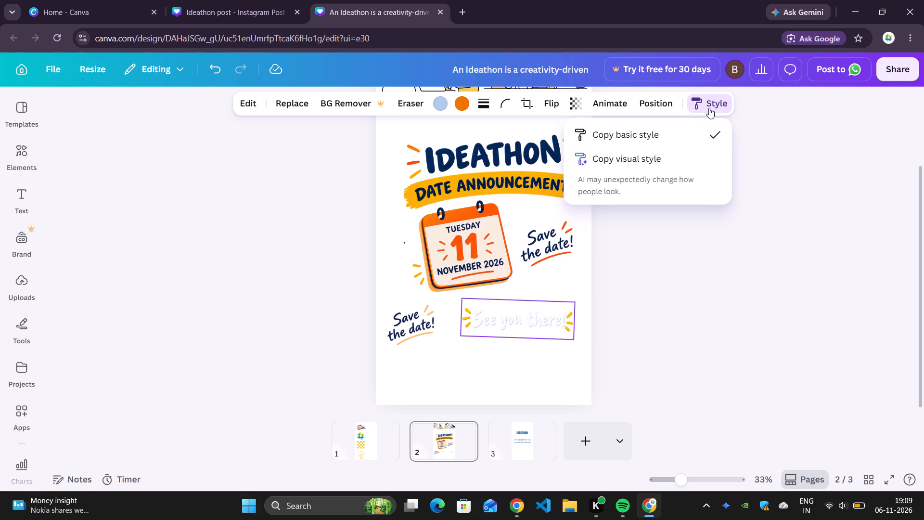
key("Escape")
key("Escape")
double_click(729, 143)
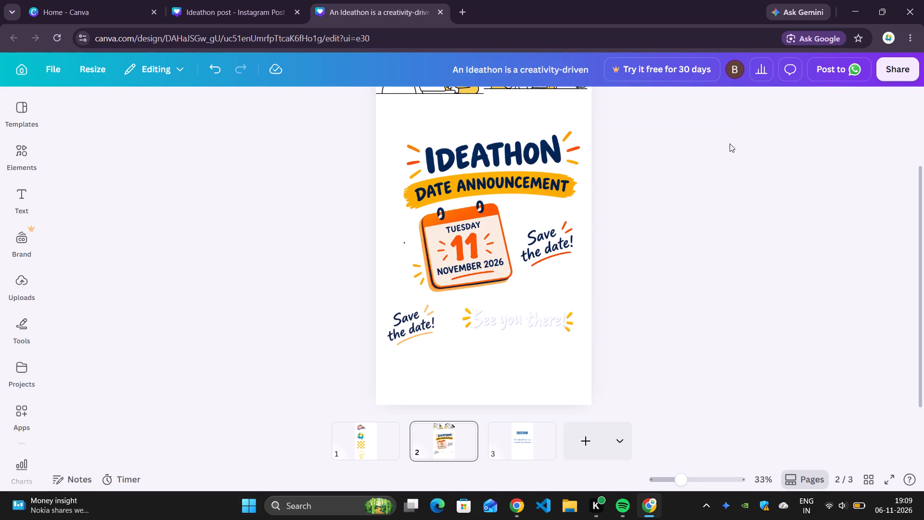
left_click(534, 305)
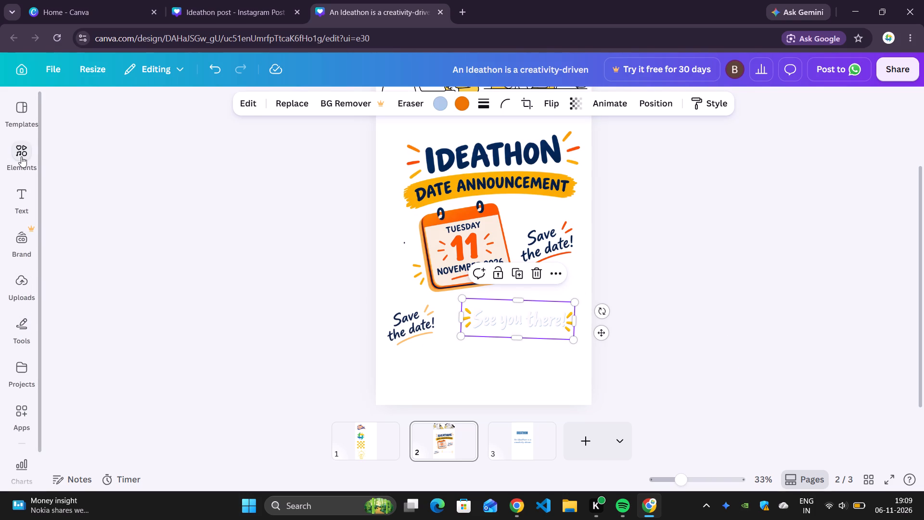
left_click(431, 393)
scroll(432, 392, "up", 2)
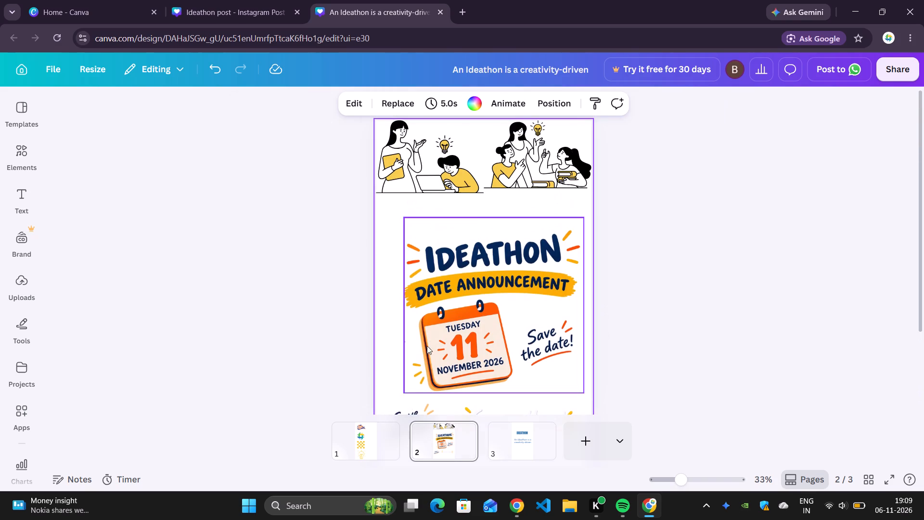
Set page 2's background to the pale pinkish-grey from the photo colours of the "25" logo.
left_click(480, 105)
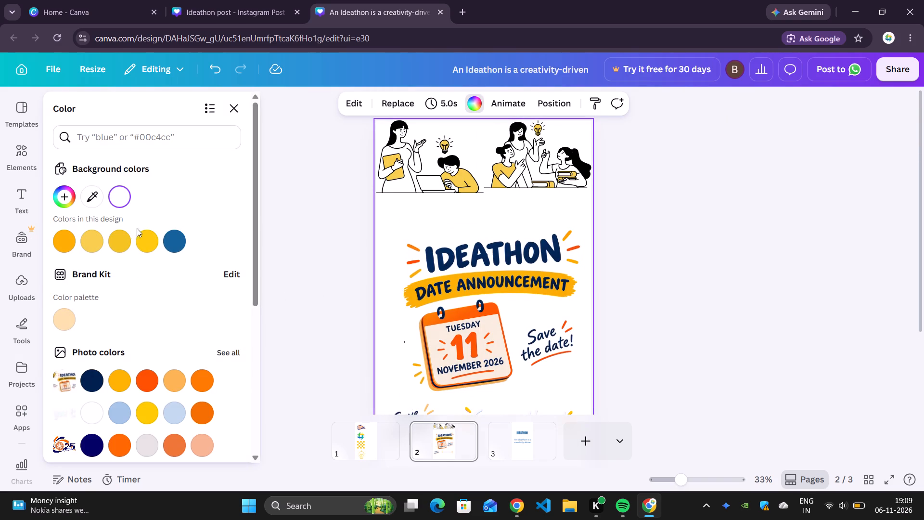
scroll(103, 351, "down", 3)
left_click(141, 261)
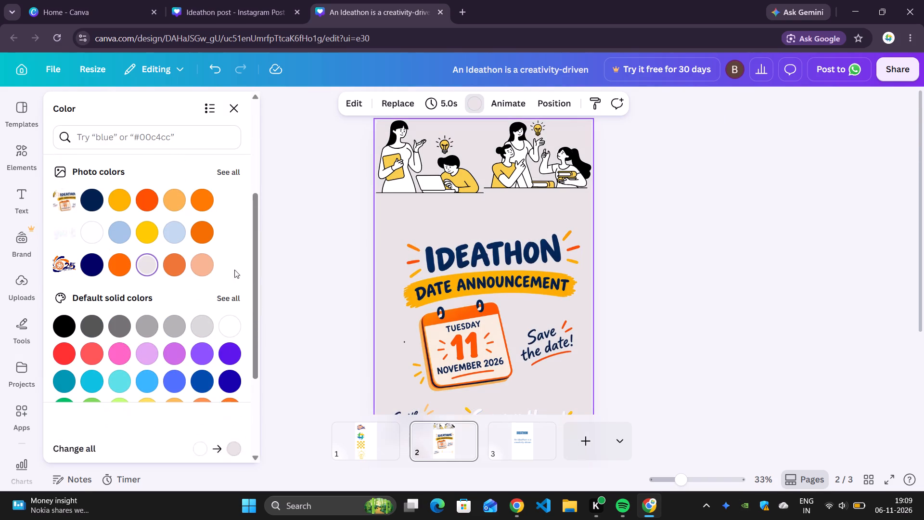
left_click(270, 276)
scroll(270, 276, "down", 3)
left_click(634, 331)
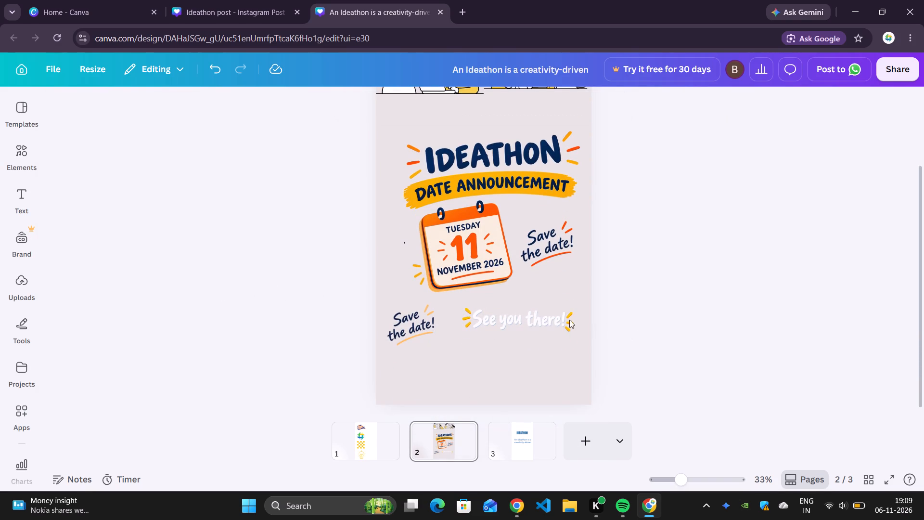
Straighten the tilted "See you there!" graphic on page 2 to horizontal and shift it slightly down, beside the lower "Save the date!" graphic.
left_click(513, 325)
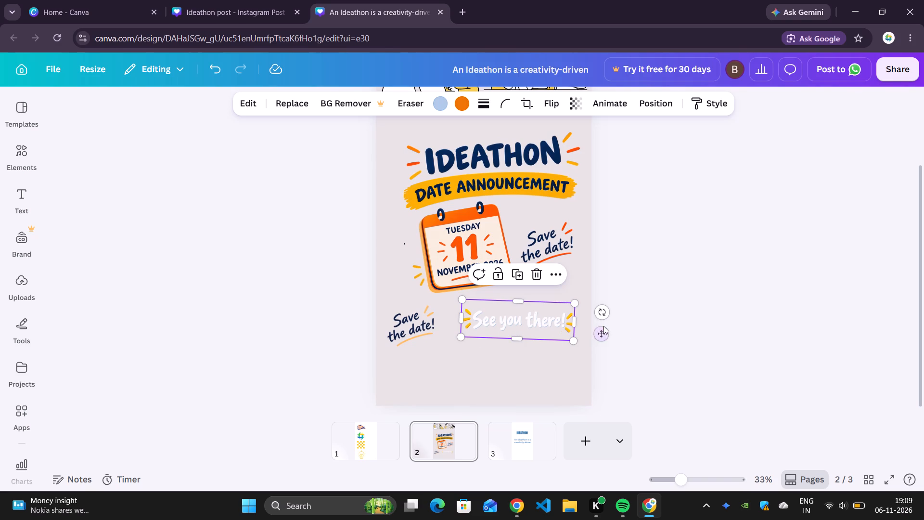
left_click(603, 333)
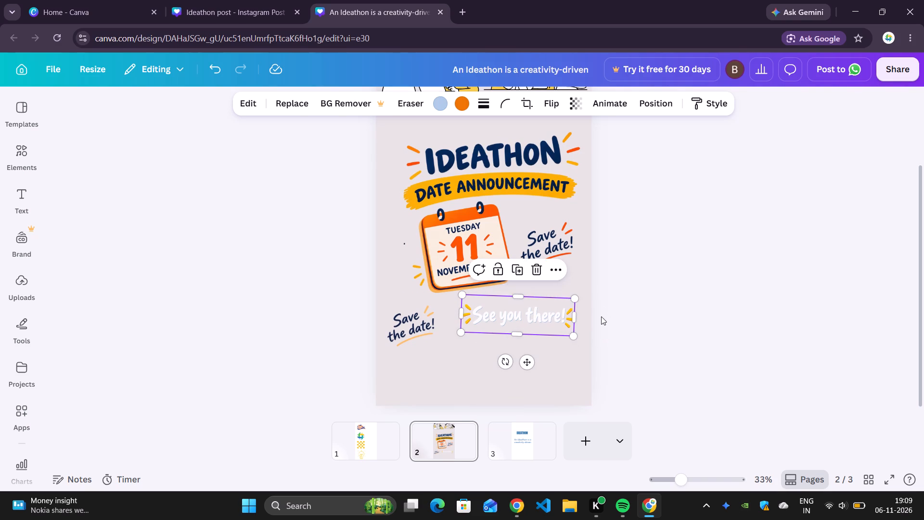
left_click_drag(509, 364, 511, 370)
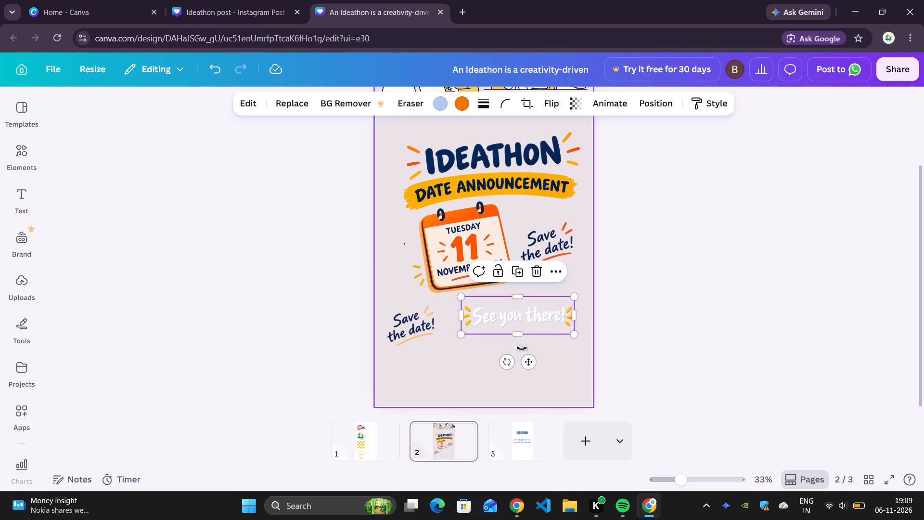
left_click(616, 330)
left_click_drag(553, 321, 554, 331)
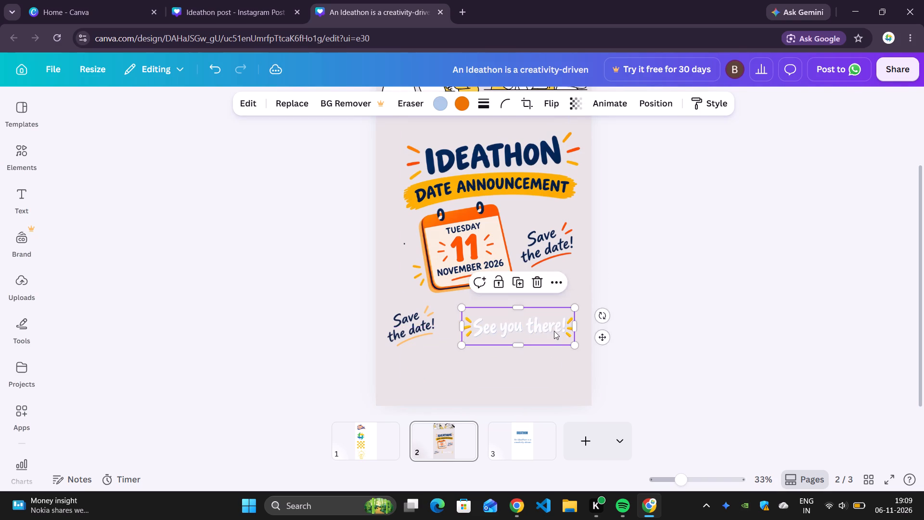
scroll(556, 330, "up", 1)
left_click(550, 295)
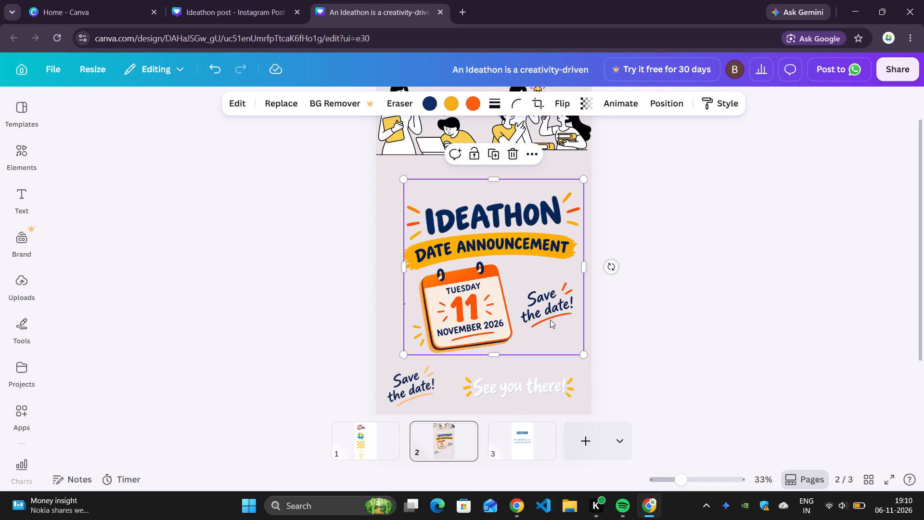
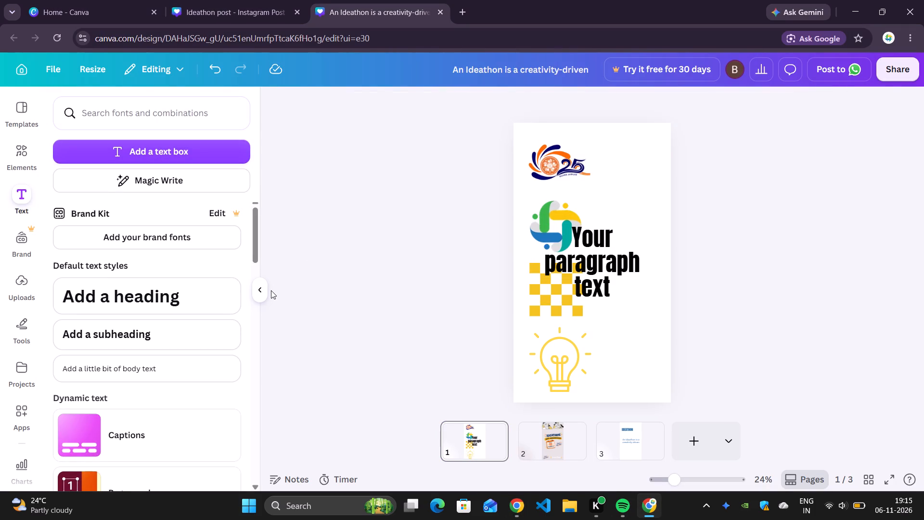
left_click(263, 293)
double_click(453, 273)
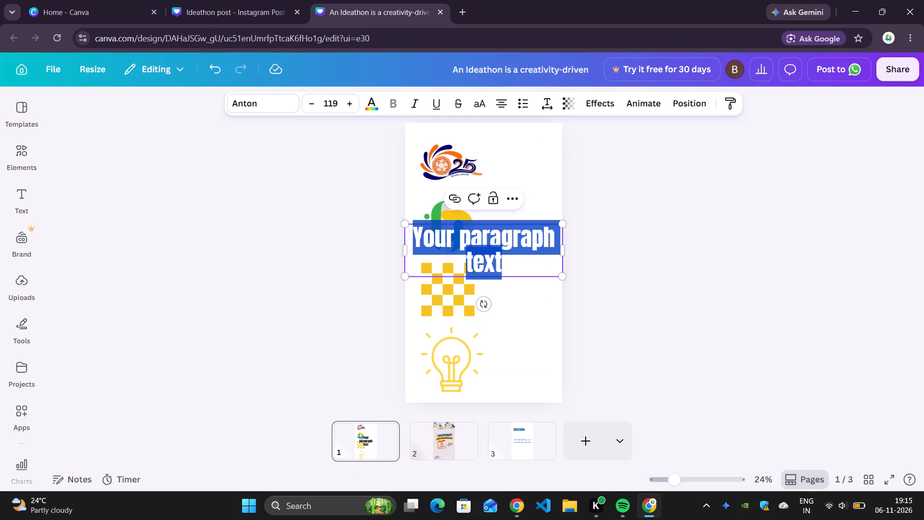
type("BNMIT LOGO")
left_click(664, 247)
Reduce the font size of the "BNMIT LOGO" text to 82.6.
left_click(498, 241)
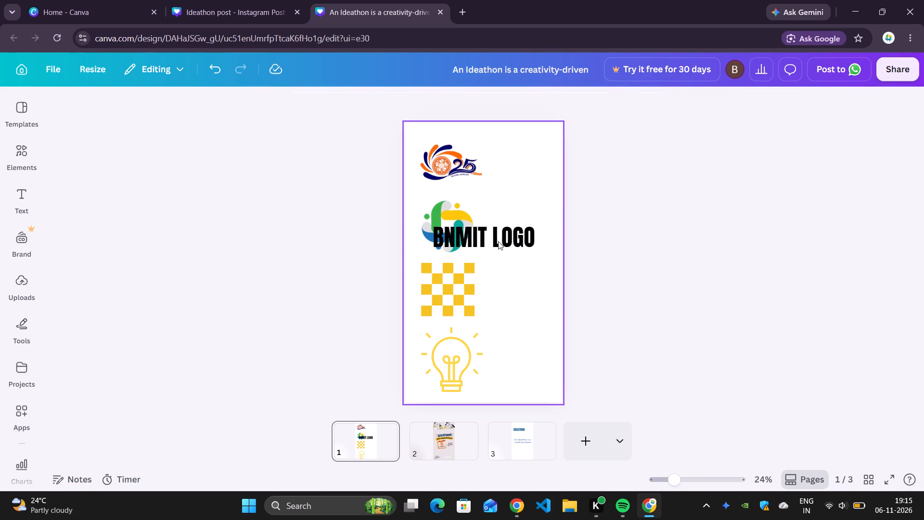
left_click(316, 103)
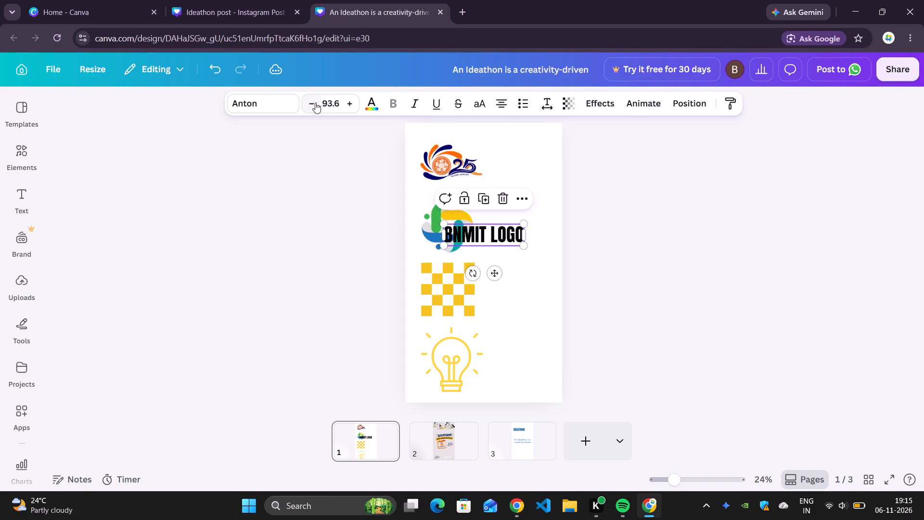
Change the font of the "BNMIT LOGO" text to Inter.
left_click(258, 103)
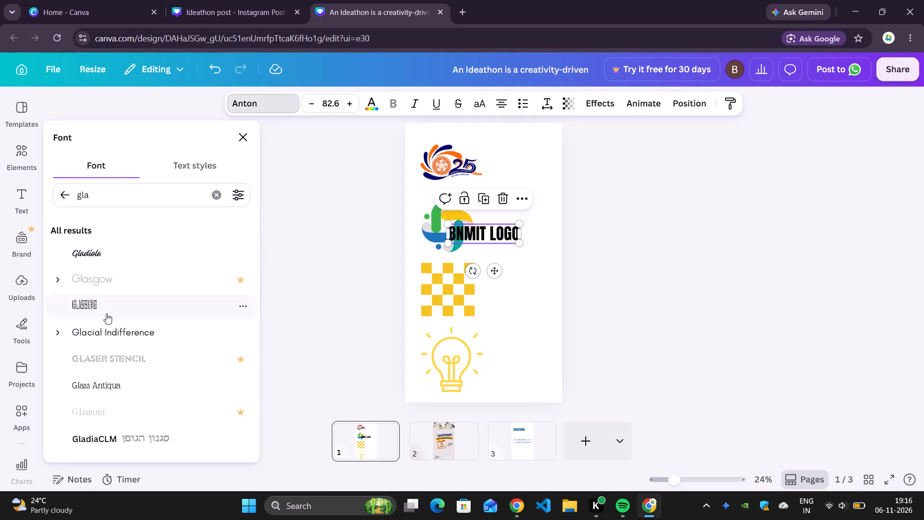
left_click(248, 132)
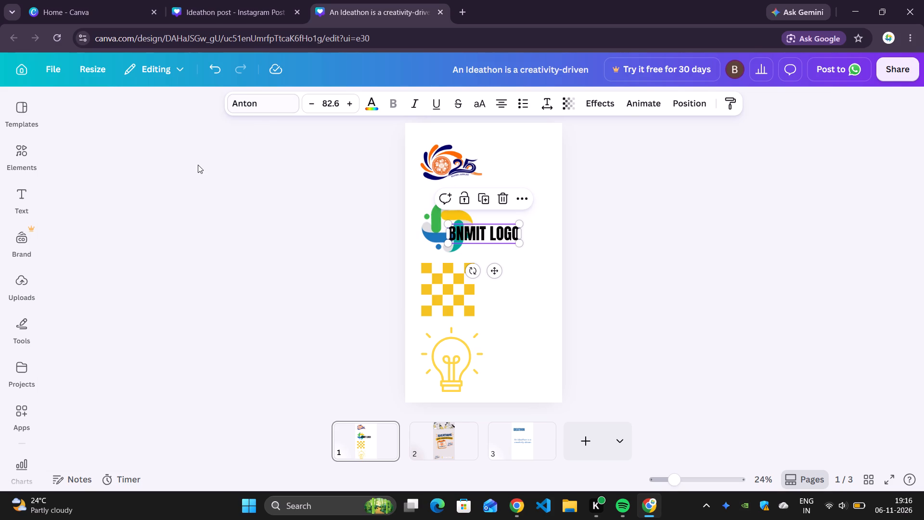
left_click(278, 98)
left_click(70, 195)
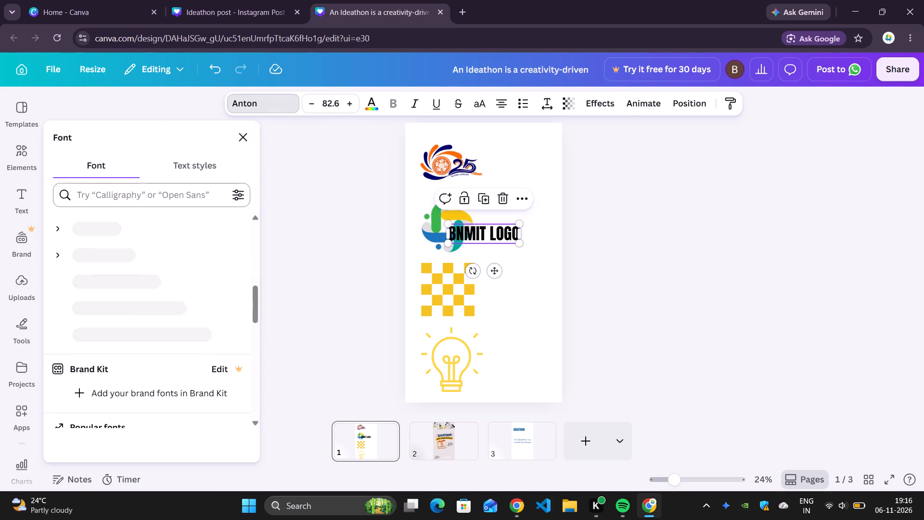
scroll(136, 234, "up", 13)
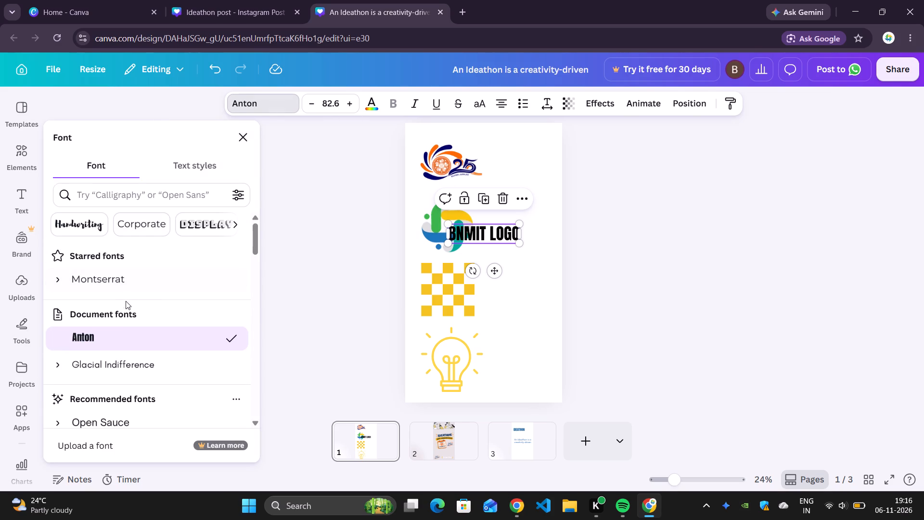
scroll(125, 308, "down", 1)
left_click(116, 383)
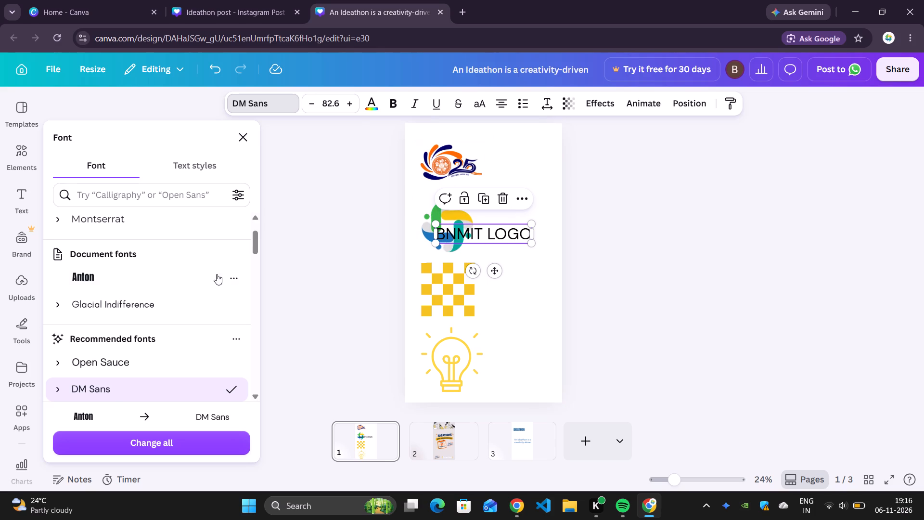
scroll(114, 294, "down", 2)
left_click(134, 297)
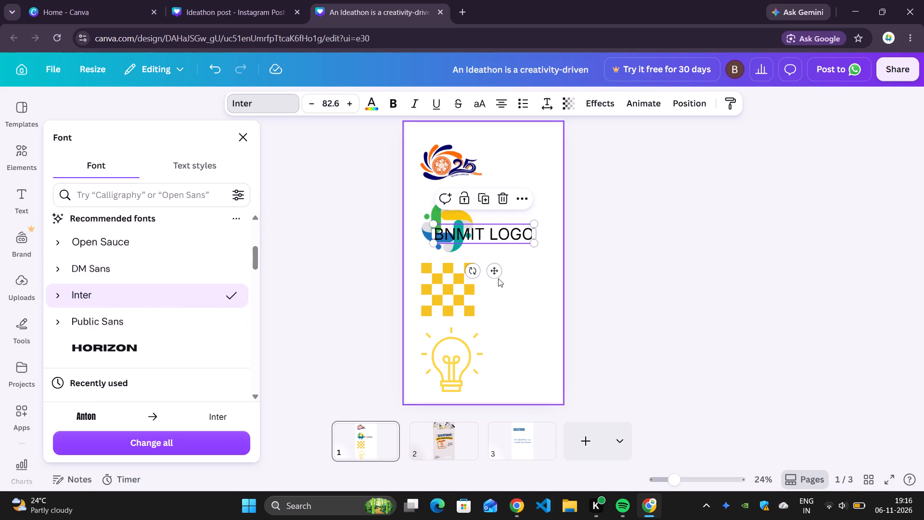
Move the "BNMIT LOGO" text beside the orange and blue 25 logo and scale it down to font size 45.5.
left_click_drag(494, 276, 532, 199)
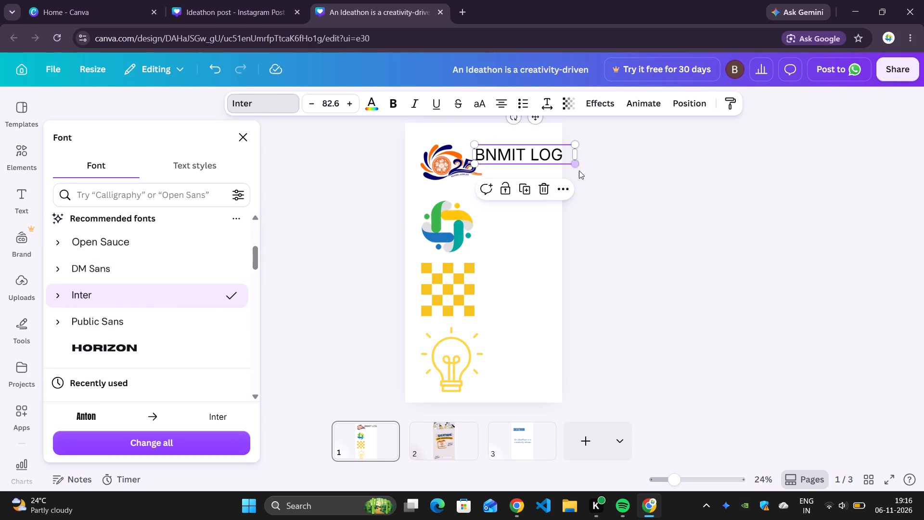
left_click_drag(574, 164, 529, 152)
left_click(539, 159)
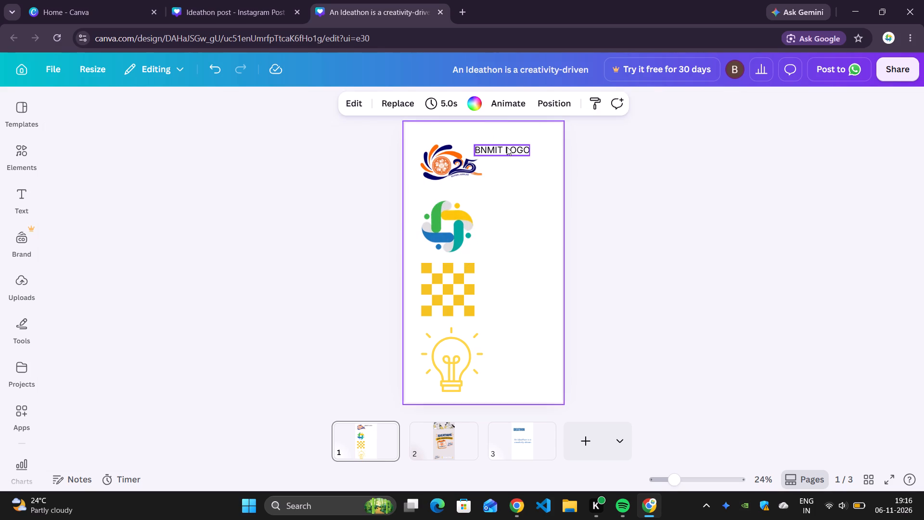
left_click_drag(507, 147, 522, 153)
Rewrite the label beside the 25 logo as "Bnmit Logo".
double_click(522, 156)
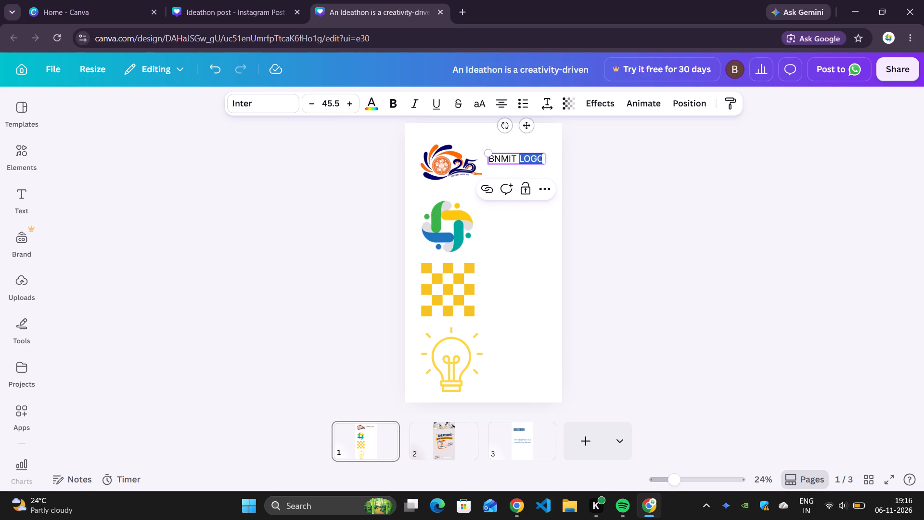
key("BackSpace")
type("lo")
type("go")
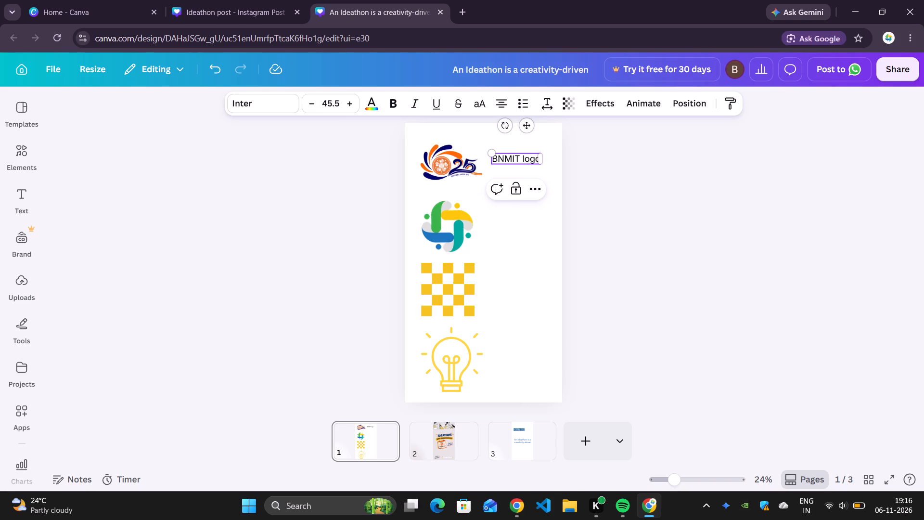
key("BackSpace")
key("BackSpace")
key("BackSpace")
key("BackSpace")
key("BackSpace")
key("BackSpace")
key("BackSpace")
key("BackSpace")
key("BackSpace")
key("BackSpace")
key("BackSpace")
key("BackSpace")
key("BackSpace")
type("Bnmit Logo")
left_click(625, 157)
Duplicate the "Bnmit Logo" label, place the copy beside the multicoloured pinwheel logo, and change its text to "EMC Logo".
left_click(507, 160)
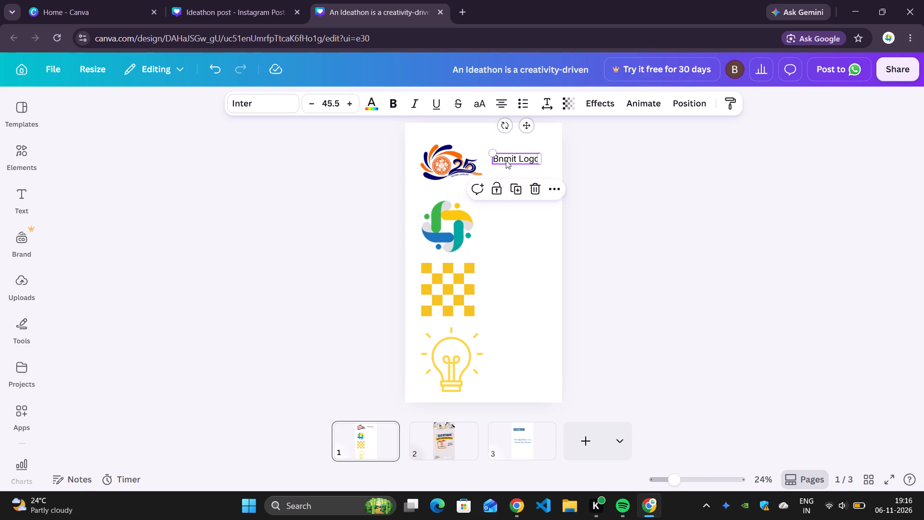
key("ctrl+d")
left_click_drag(528, 128, 523, 194)
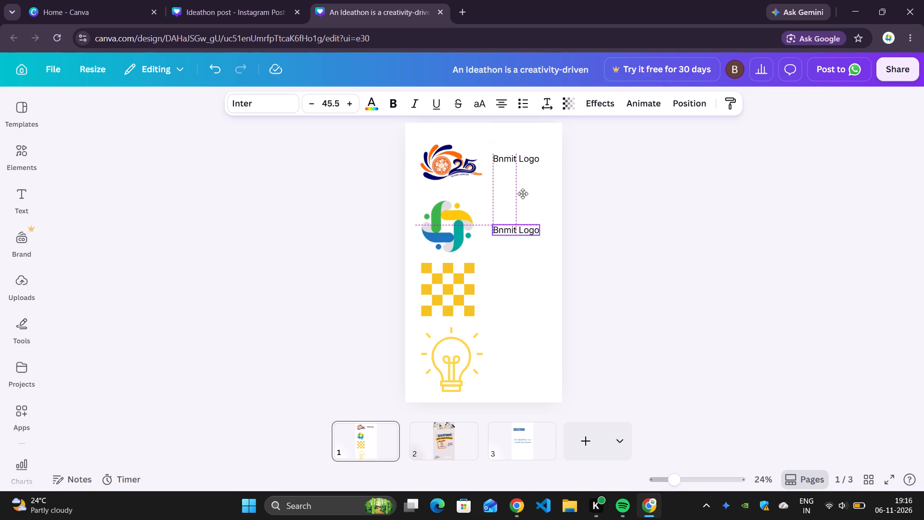
left_click_drag(523, 194, 527, 186)
left_click(516, 219)
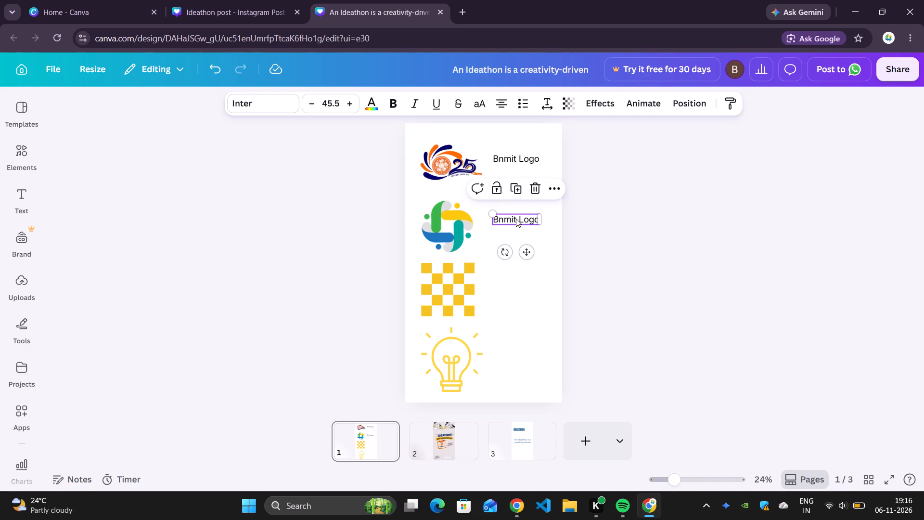
left_click(515, 219)
left_click(515, 219)
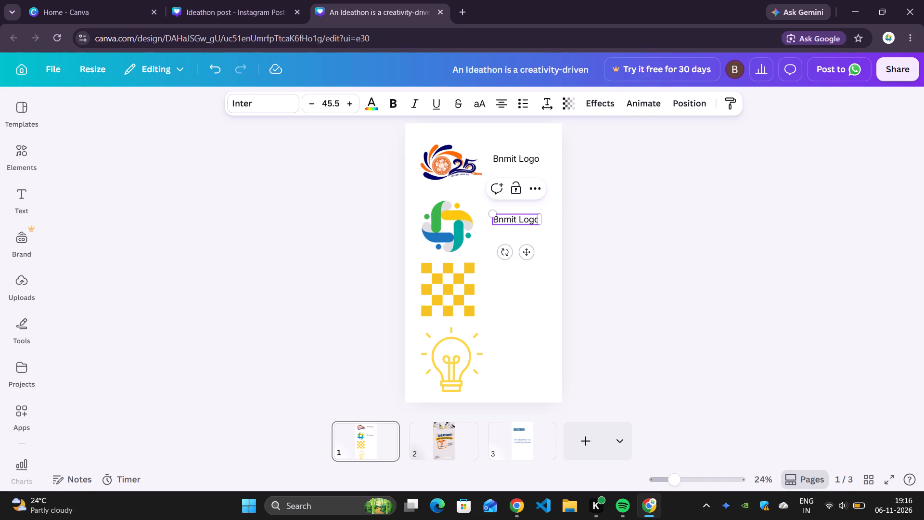
key("BackSpace")
key("BackSpace")
key("BackSpace")
key("BackSpace")
key("BackSpace")
key("BackSpace")
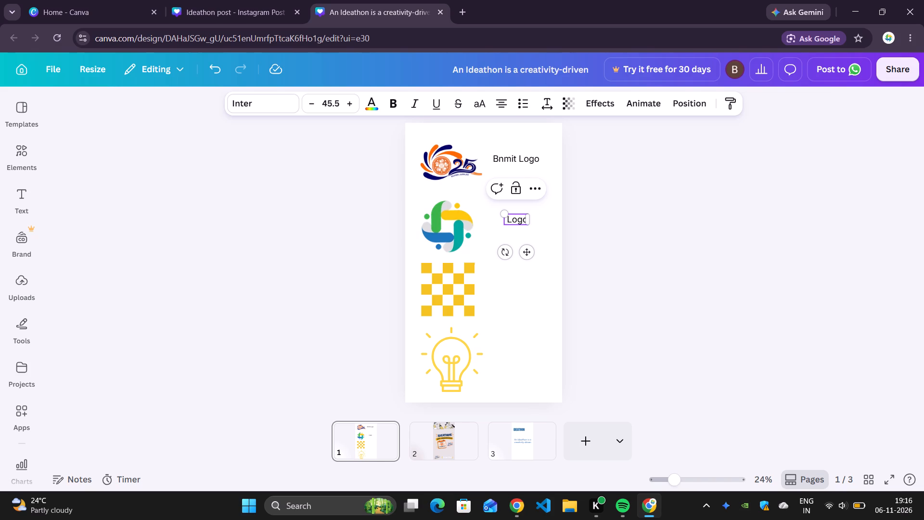
left_click(594, 245)
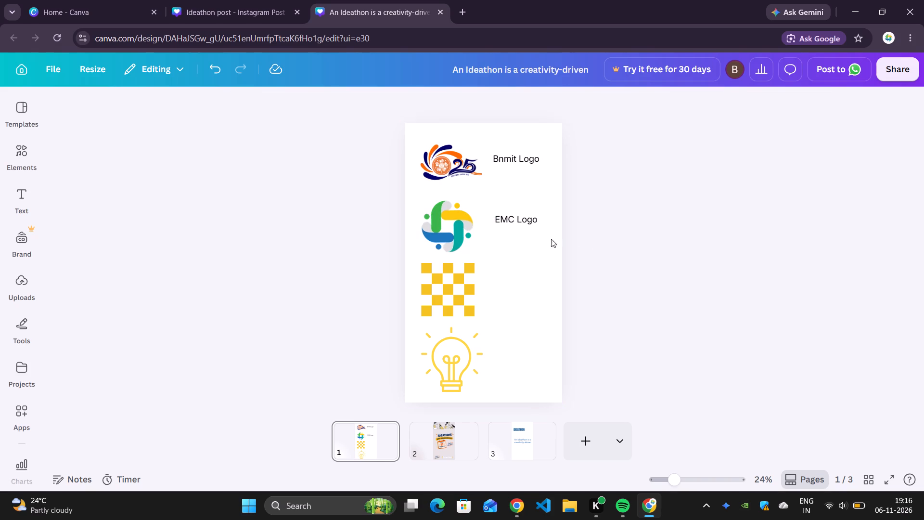
Duplicate the "EMC Logo" label beside the yellow checkered pattern and change the copy's text to "Checkered boxes".
left_click(514, 219)
key("ctrl+d")
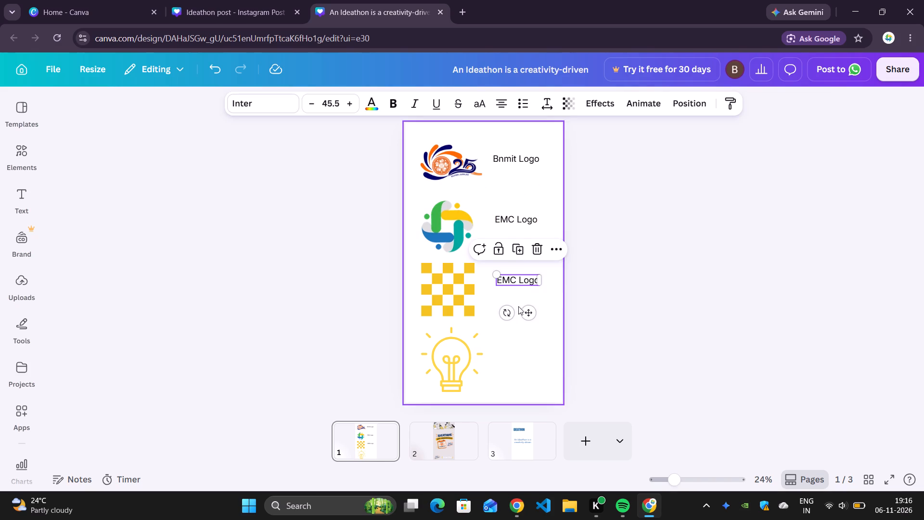
double_click(519, 278)
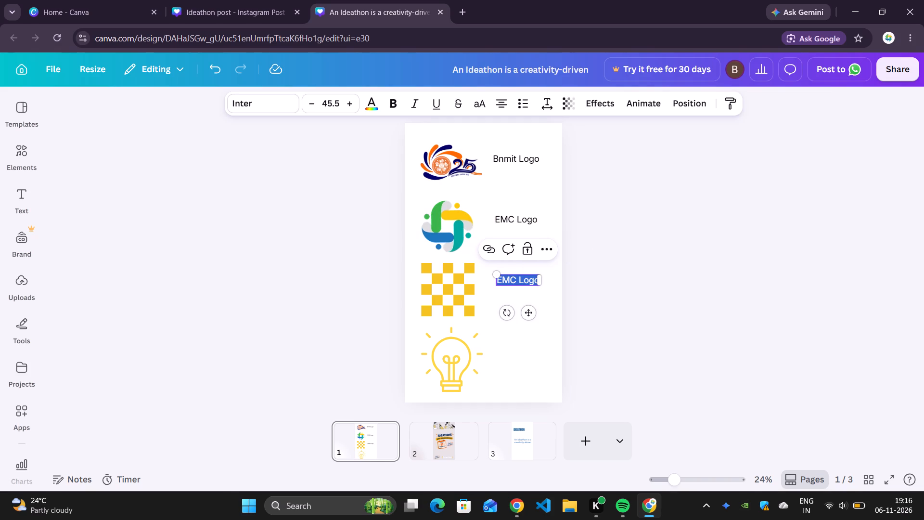
type("CHecke")
key("BackSpace")
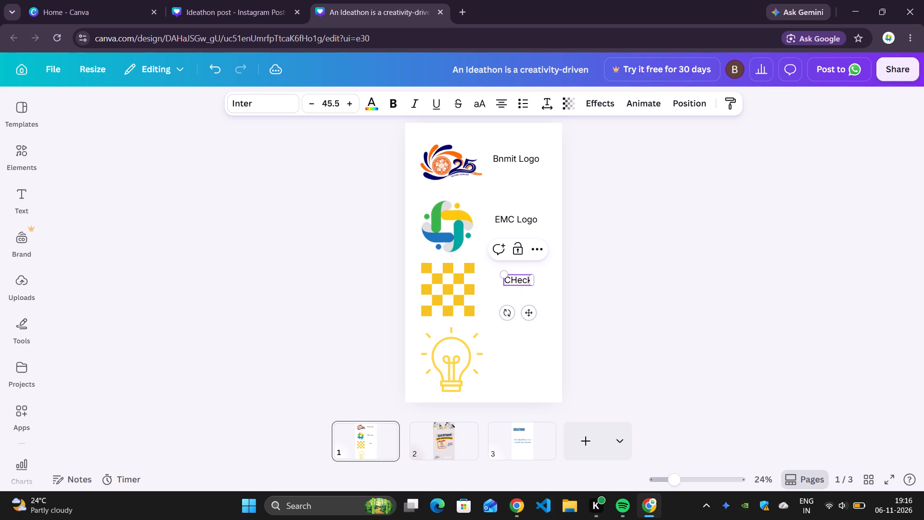
key("BackSpace")
key("BackSpace")
key("BackSpace")
key("BackSpace")
type("heckered boxes for the")
key("BackSpace")
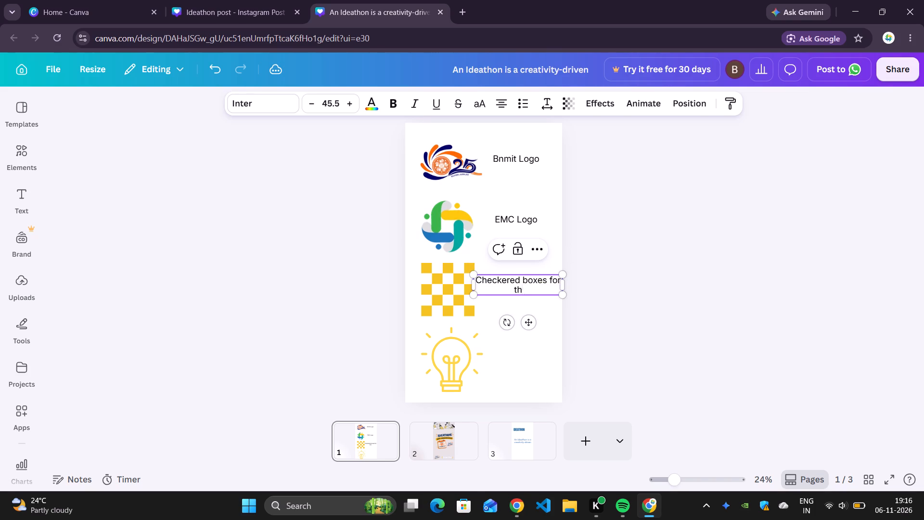
key("BackSpace")
key("BackSpace")
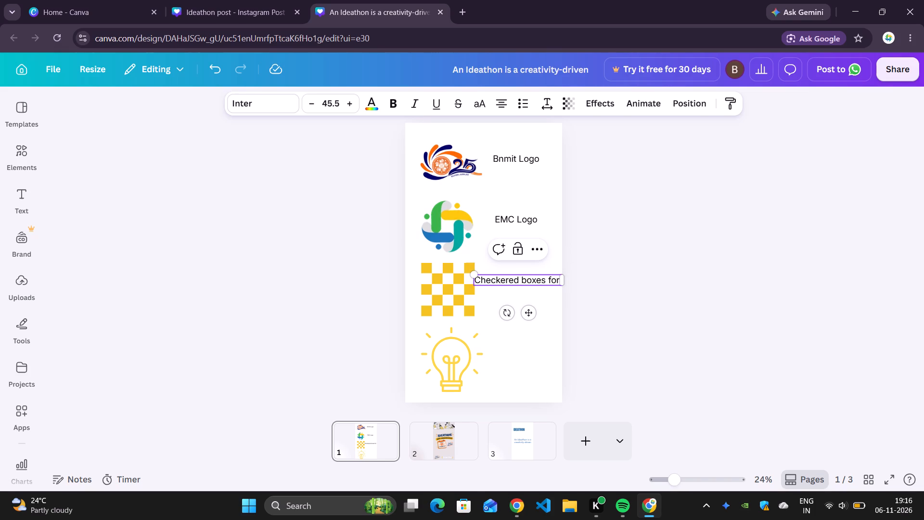
key("BackSpace")
key("BackSpace")
key("BackSpace")
key("BackSpace")
key("BackSpace")
left_click(613, 317)
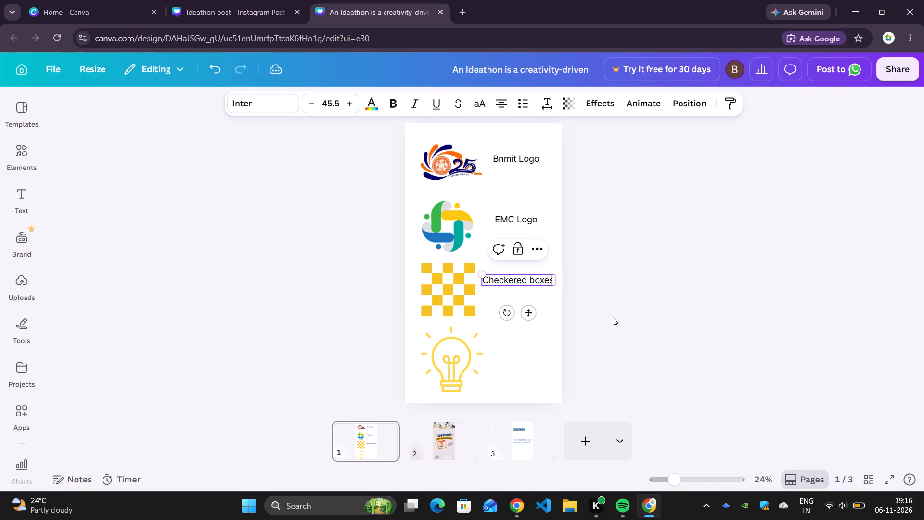
Duplicate the "Checkered boxes" label and position the copy beside the light bulb graphic, level with its centre.
left_click(535, 280)
key("ctrl+d")
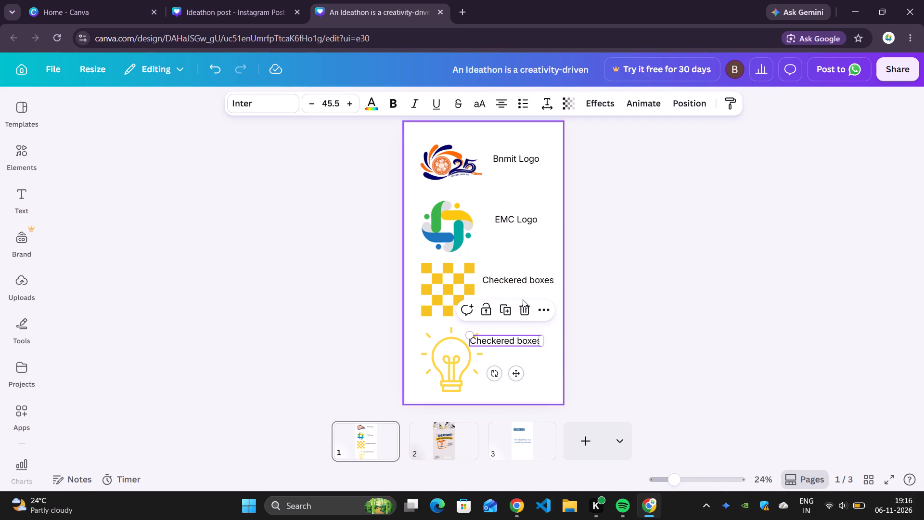
left_click_drag(517, 374, 534, 390)
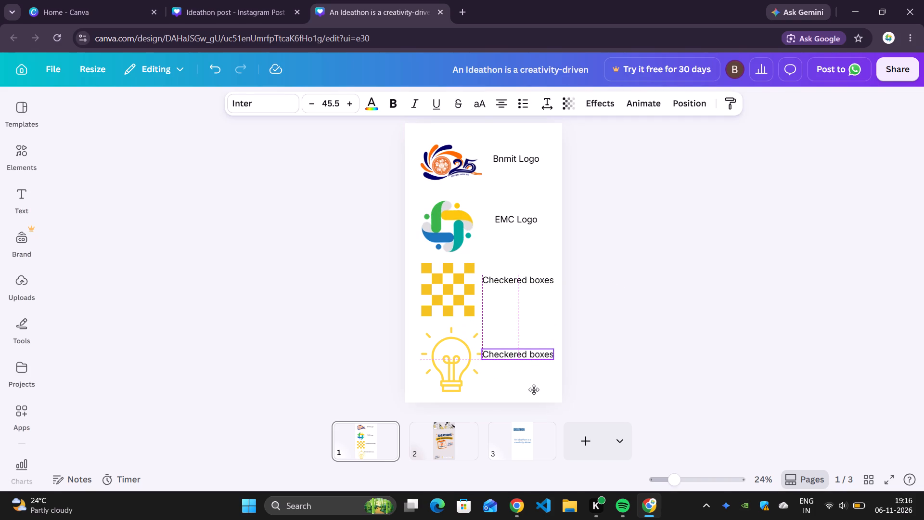
left_click_drag(534, 390, 531, 390)
left_click_drag(528, 354, 533, 361)
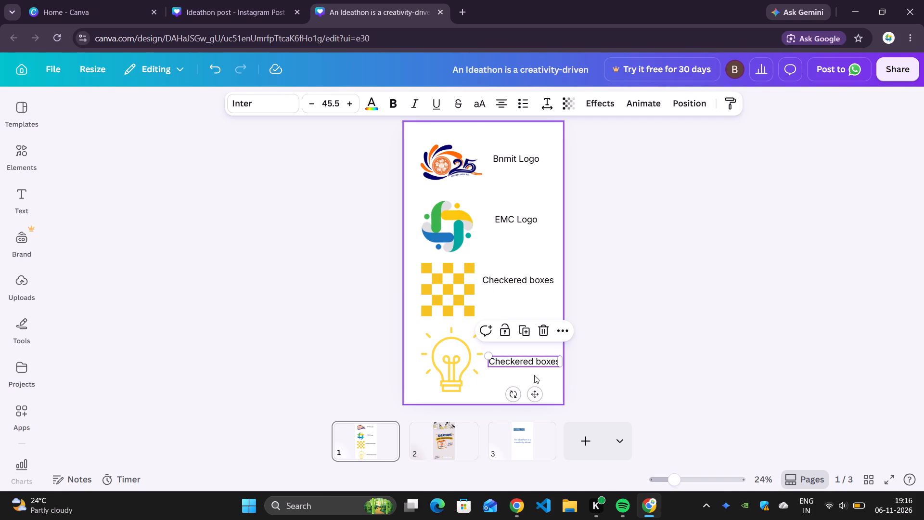
left_click(612, 368)
left_click(536, 363)
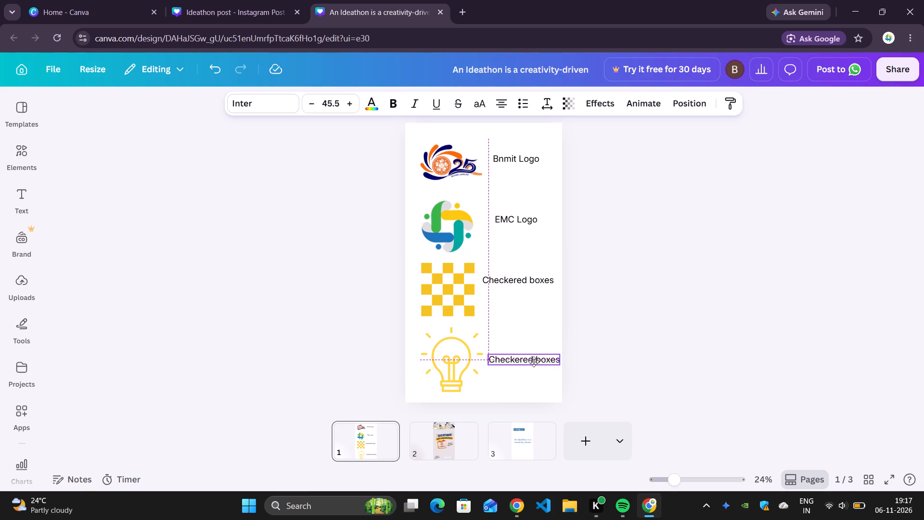
Shift the light bulb graphic slightly so it is centred under the graphics above it.
left_click(445, 364)
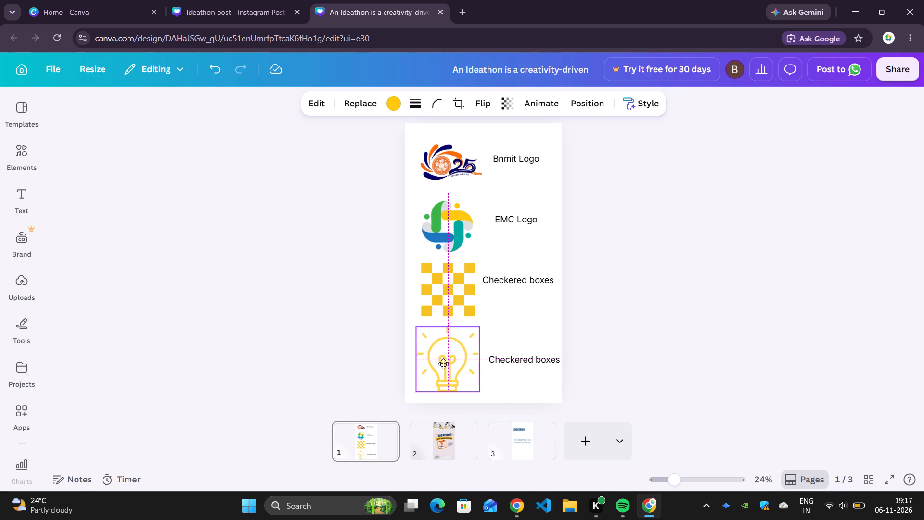
Change the label beside the light bulb to "Light bulb used for the bg".
double_click(518, 357)
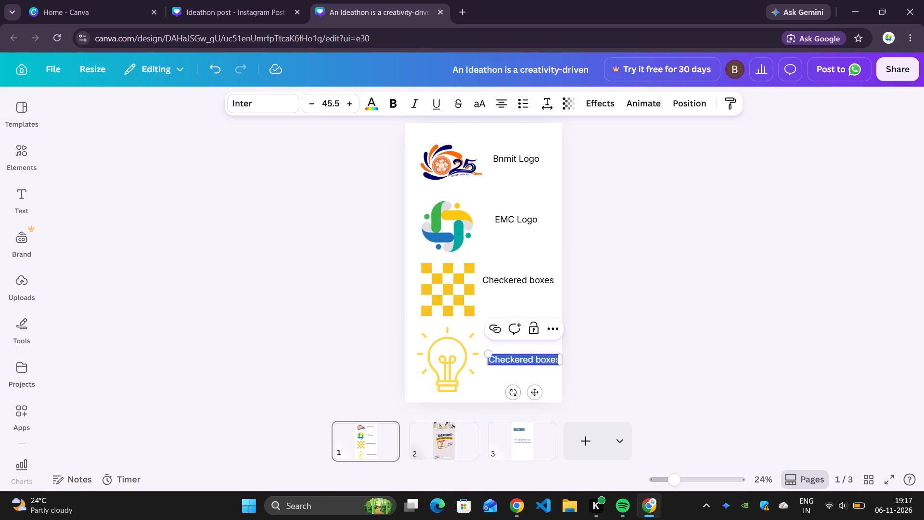
type("Light")
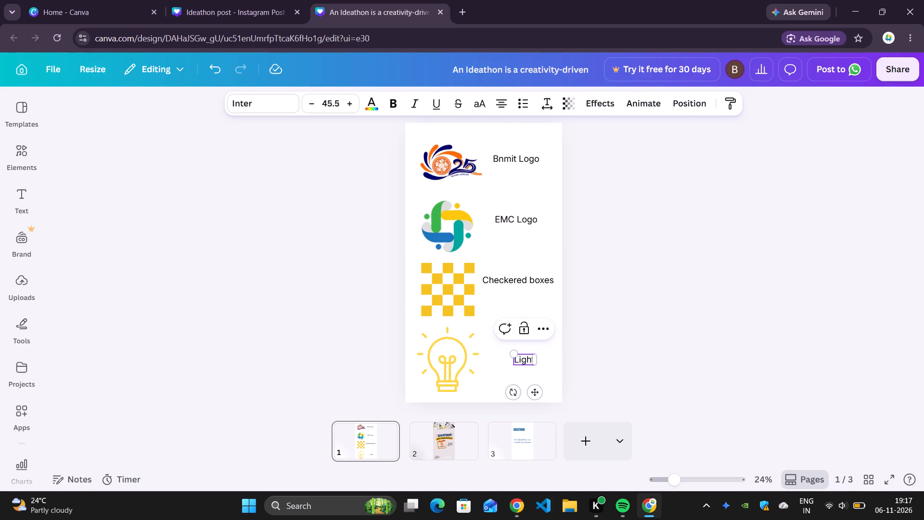
key("space")
type("bu")
type("lb used for the bg")
left_click(606, 309)
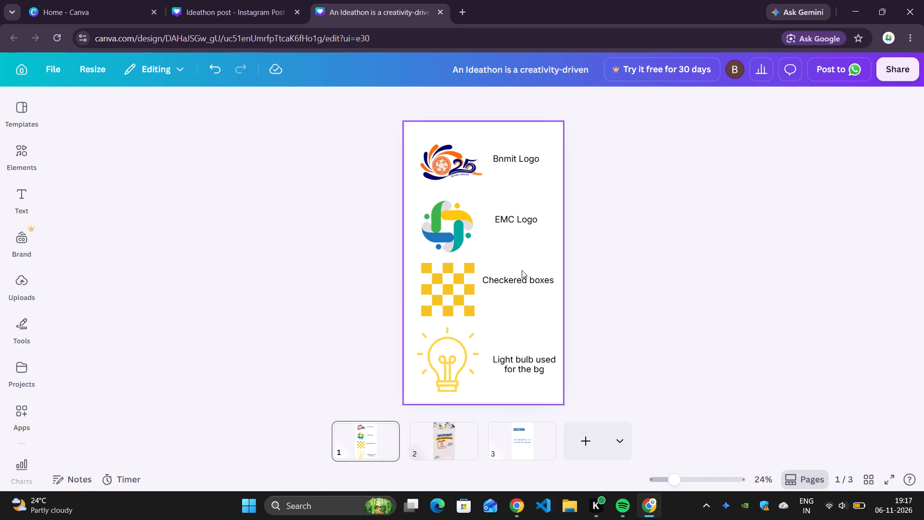
Extend the checkered pattern's label to "Checkered boxes used at the top" and slightly narrow its text box.
left_click(532, 281)
left_click(541, 276)
key("Right")
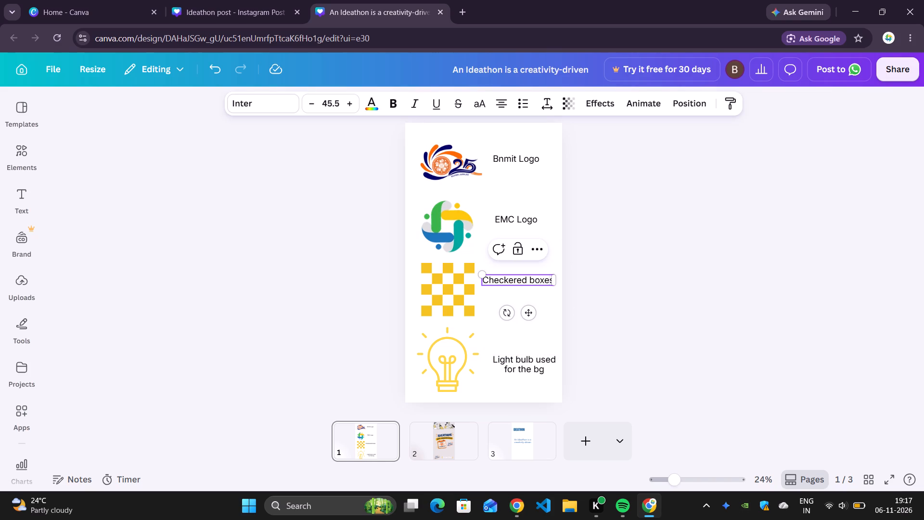
key("Right")
key("Right")
key("Return")
key("BackSpace")
key("space")
type("used at the top")
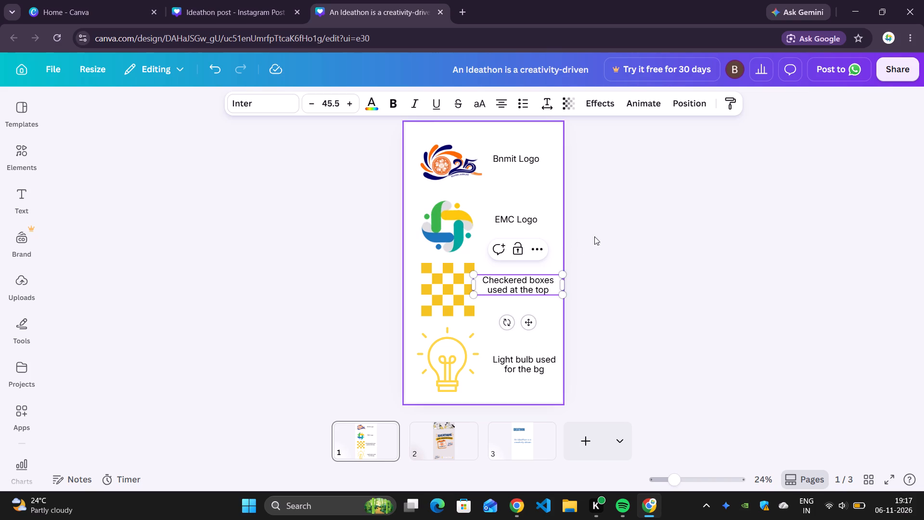
left_click_drag(568, 287, 560, 286)
left_click(591, 284)
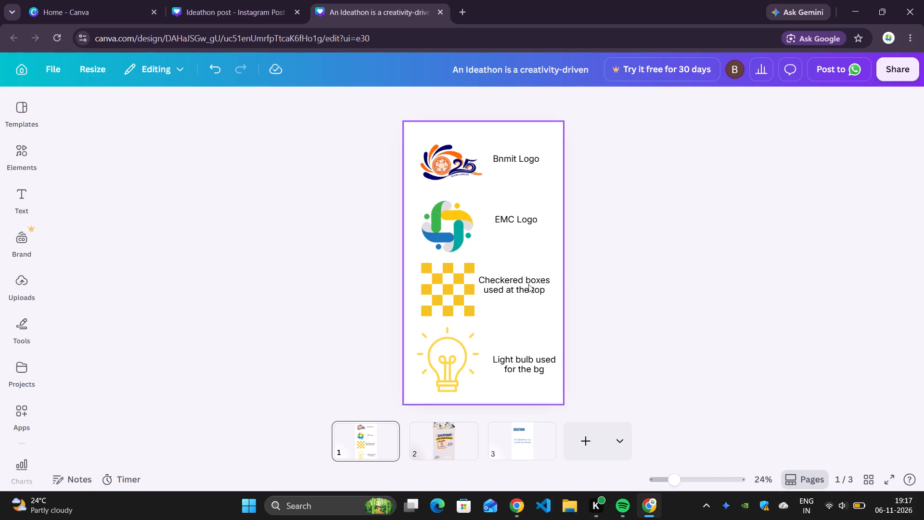
Shift the "Checkered boxes used at the top" label slightly away from the checkered pattern, keeping it beside the graphic.
left_click_drag(526, 284, 533, 284)
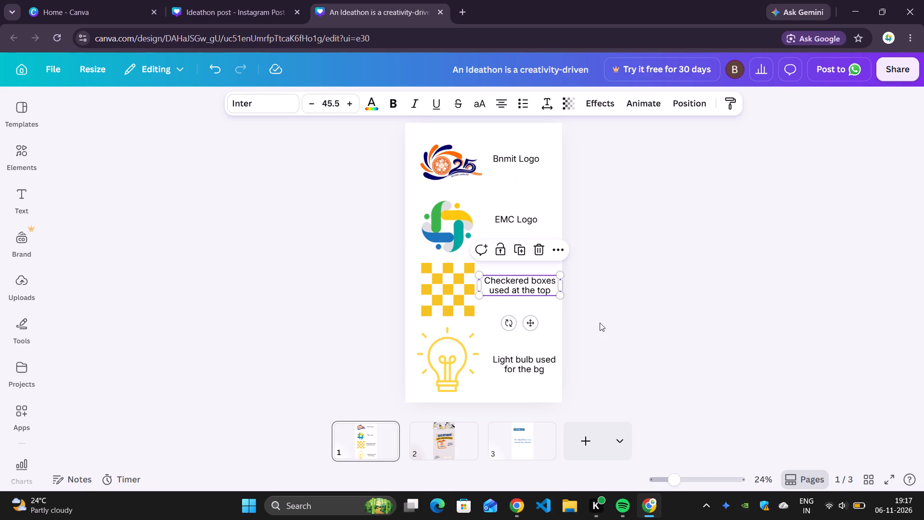
left_click(600, 323)
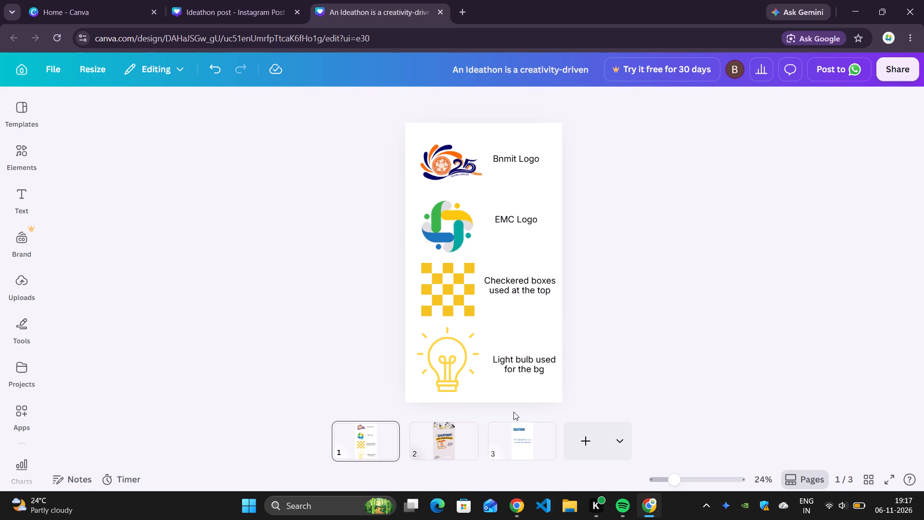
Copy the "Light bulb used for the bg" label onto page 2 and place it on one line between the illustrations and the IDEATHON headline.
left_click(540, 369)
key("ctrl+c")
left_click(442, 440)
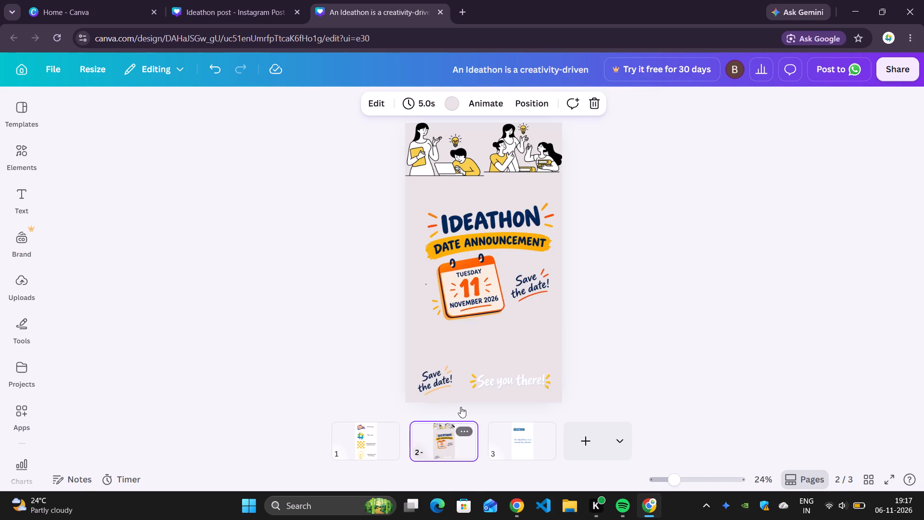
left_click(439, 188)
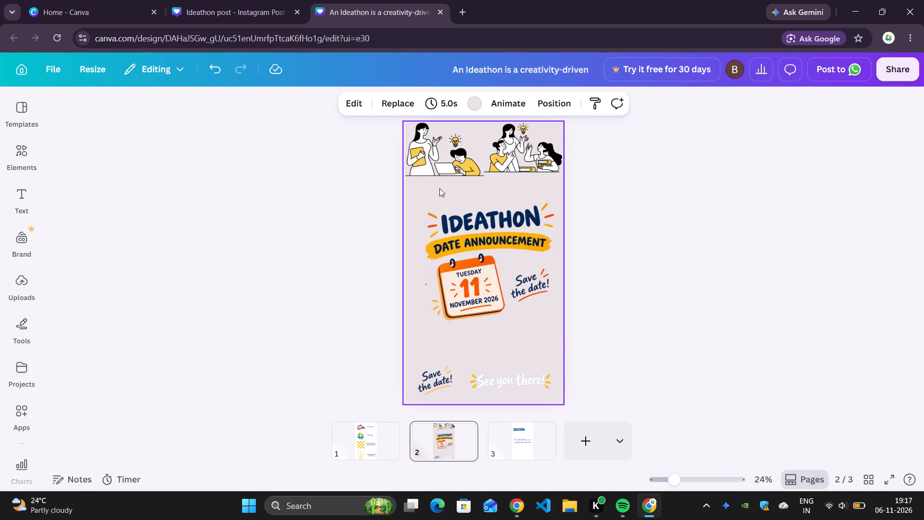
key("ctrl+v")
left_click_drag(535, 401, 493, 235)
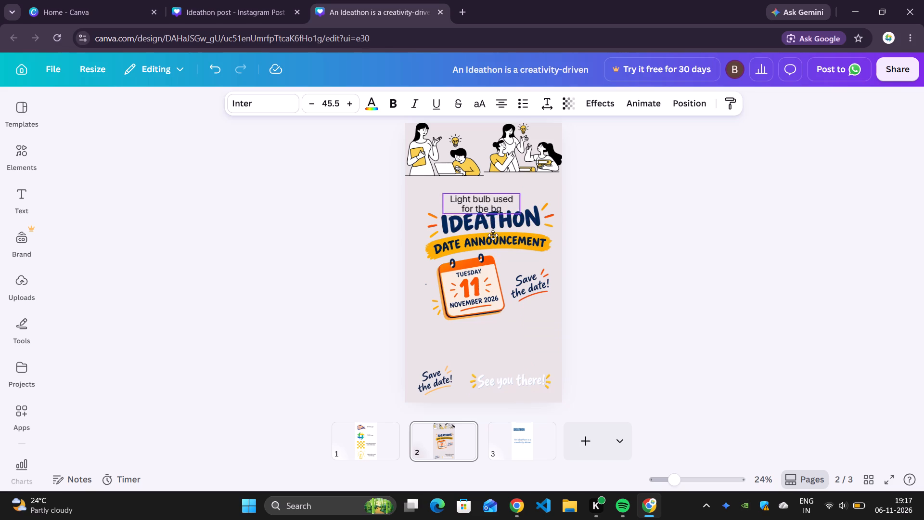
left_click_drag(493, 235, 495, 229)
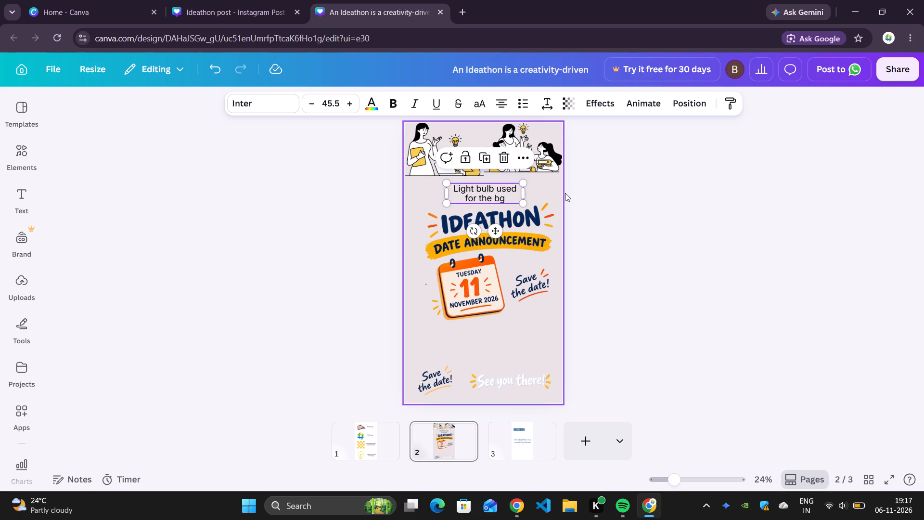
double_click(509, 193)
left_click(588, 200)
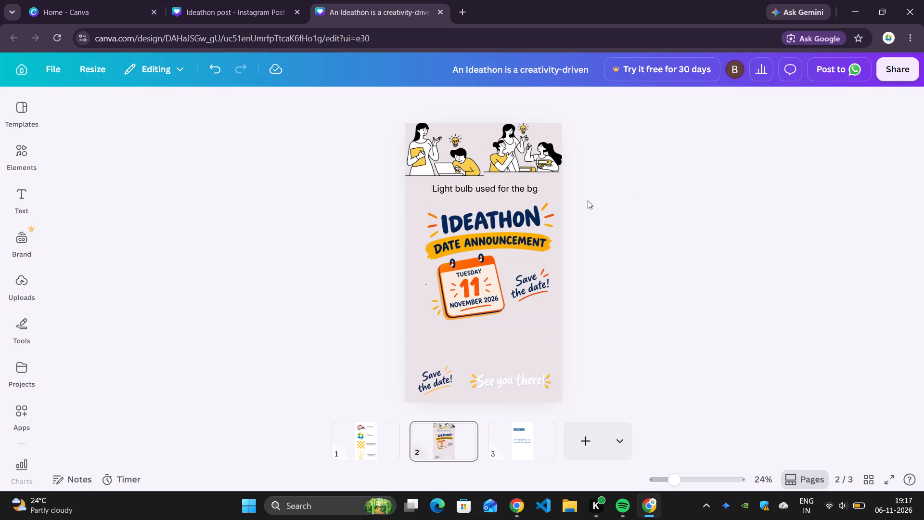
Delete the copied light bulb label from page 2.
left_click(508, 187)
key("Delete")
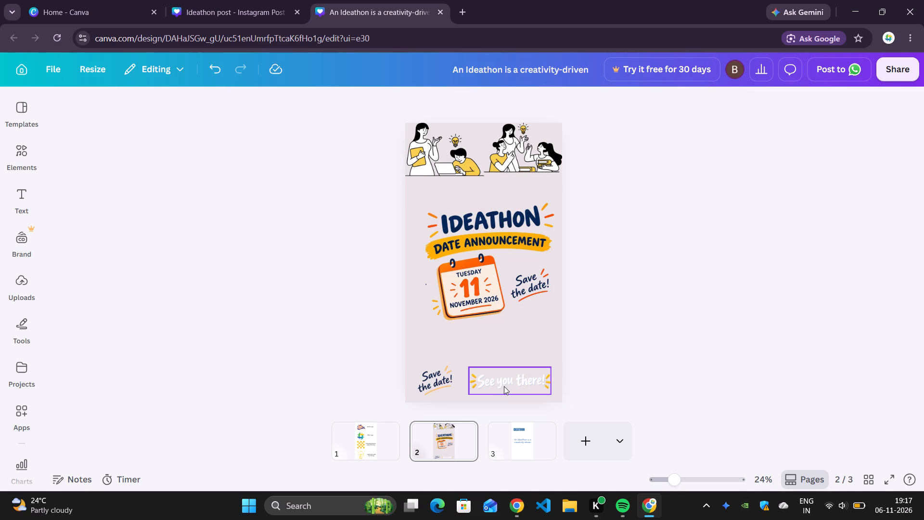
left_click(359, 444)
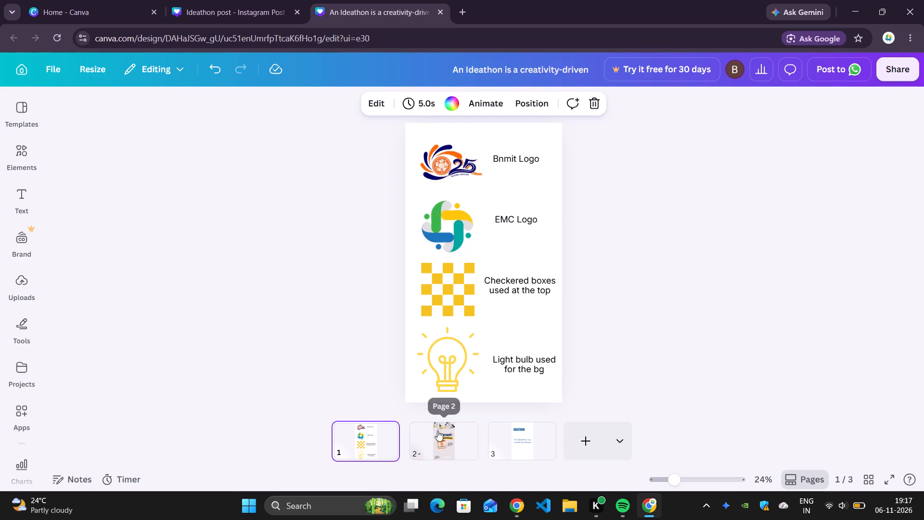
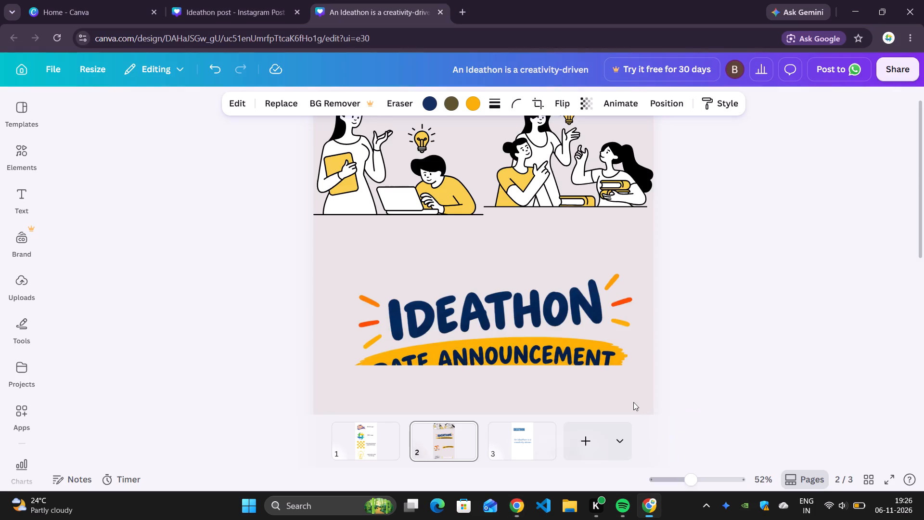
Examine the arrangement of the illustrations, title artwork, calendar and text graphics on page 2.
scroll(592, 347, "down", 4)
scroll(510, 359, "down", 2)
scroll(513, 355, "up", 2)
scroll(613, 351, "down", 2)
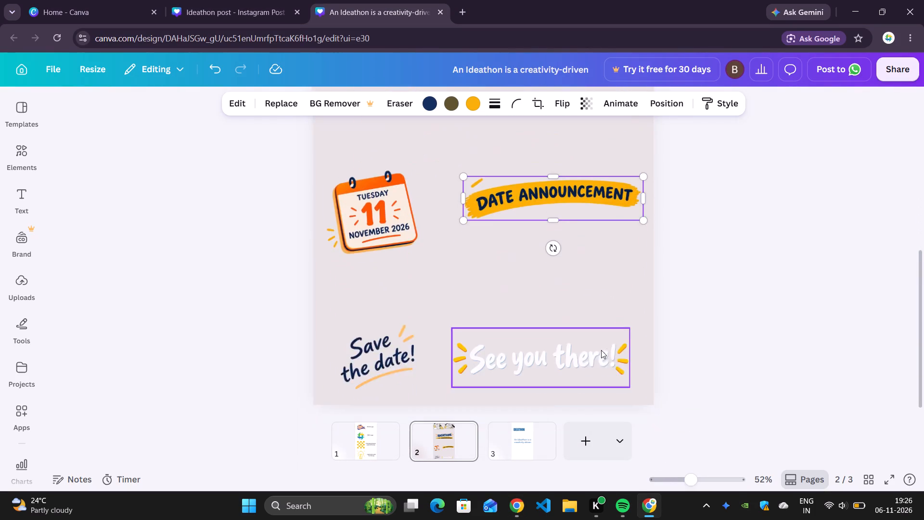
scroll(700, 298, "up", 2)
scroll(675, 286, "down", 2)
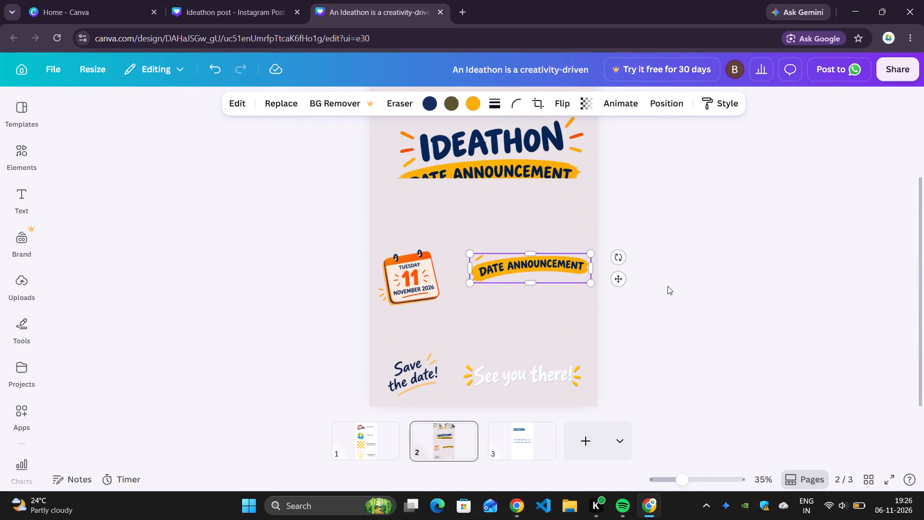
scroll(655, 286, "down", 2)
scroll(509, 337, "up", 2)
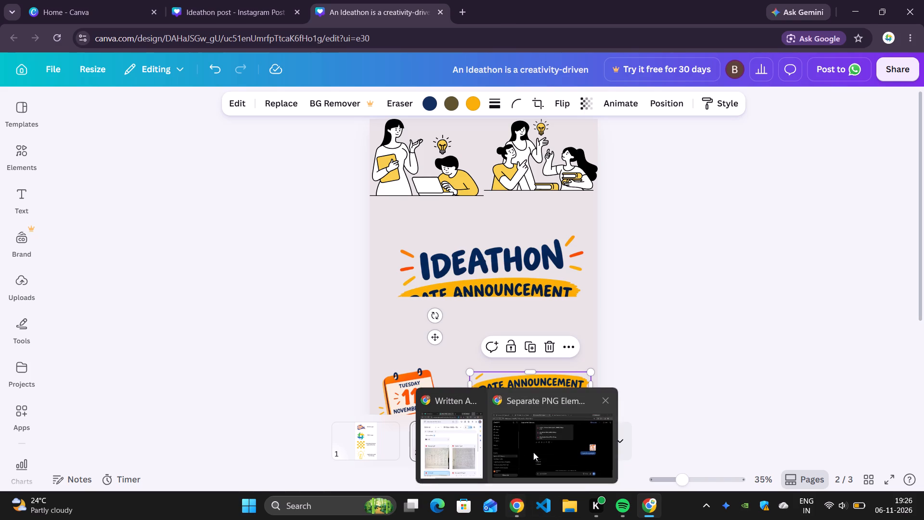
Switch to ChatGPT and check the progress of the calendar background removal in the Separate PNG Elements chat.
left_click(534, 452)
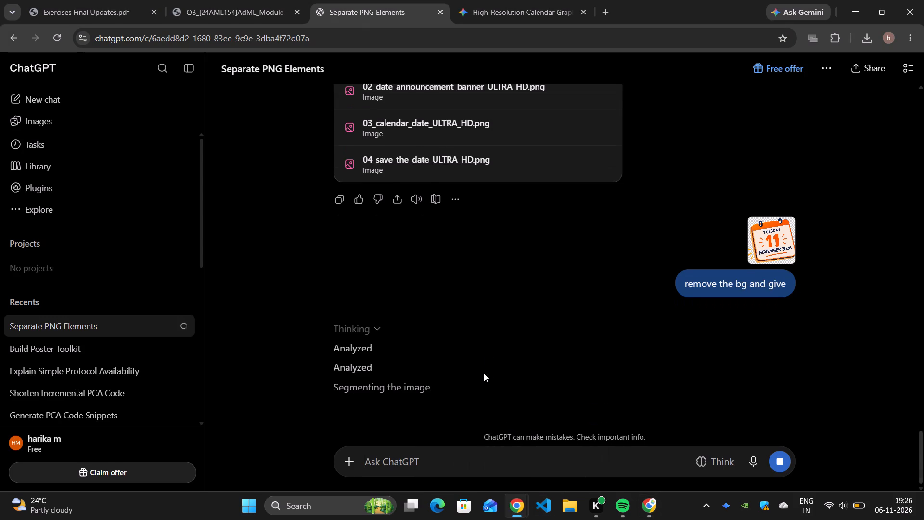
scroll(484, 373, "down", 3)
Switch to Canva and add the uploaded standalone IDEATHON title artwork to page 2.
left_click(657, 506)
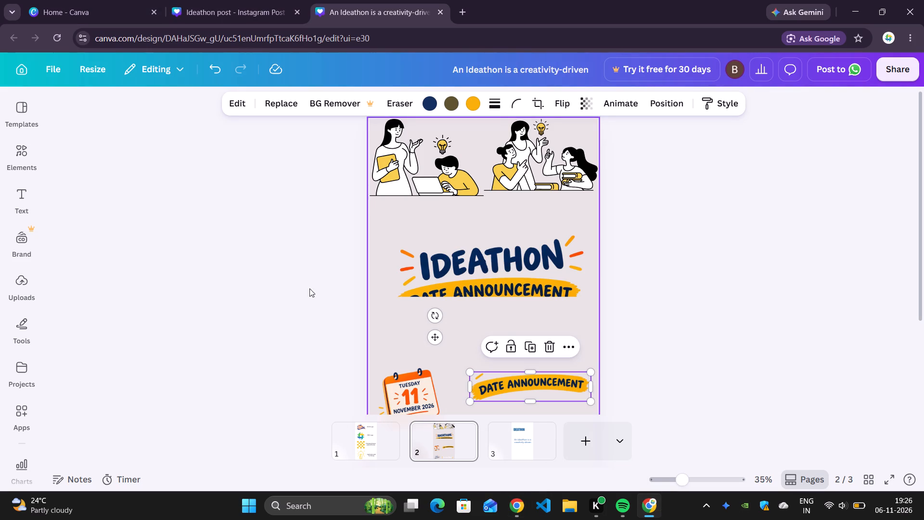
left_click(21, 275)
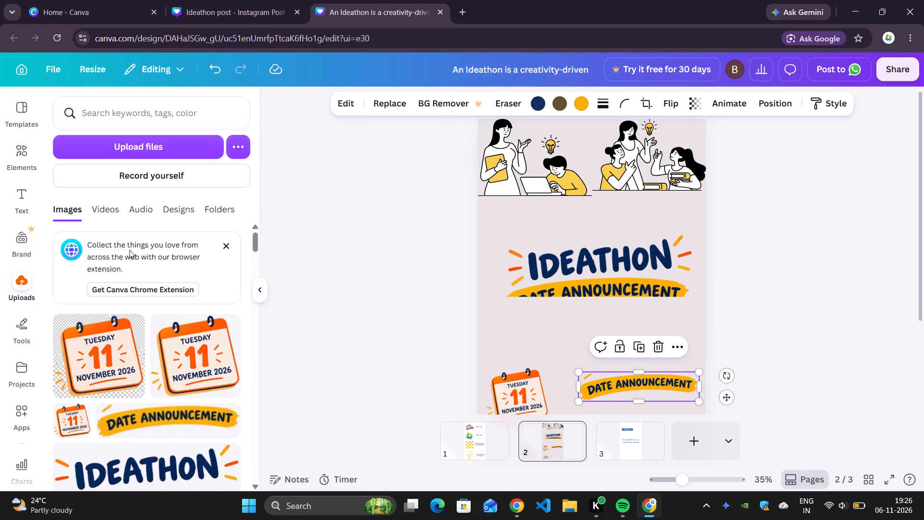
scroll(142, 294, "down", 2)
left_click(154, 351)
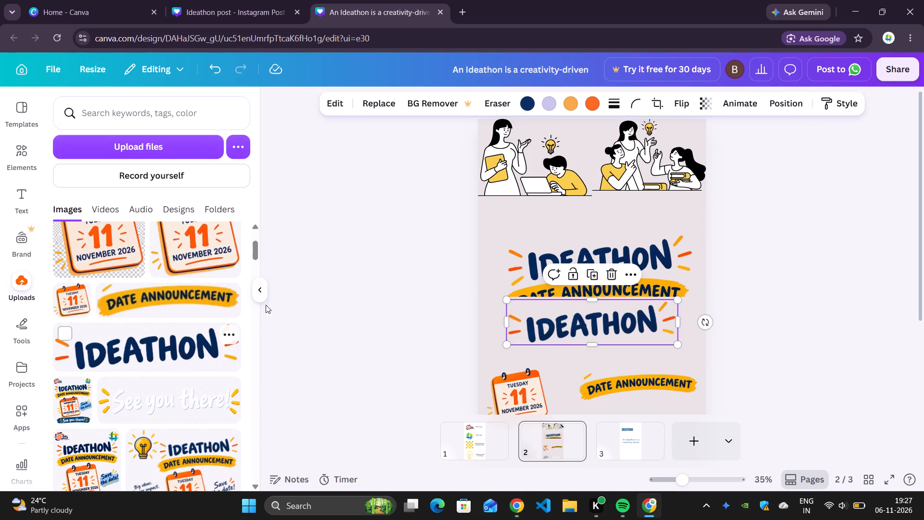
left_click(261, 289)
Extend the crop of the combined IDEATHON DATE ANNOUNCEMENT artwork downward to include the calendar, and move it up over the illustrations.
left_click(558, 256)
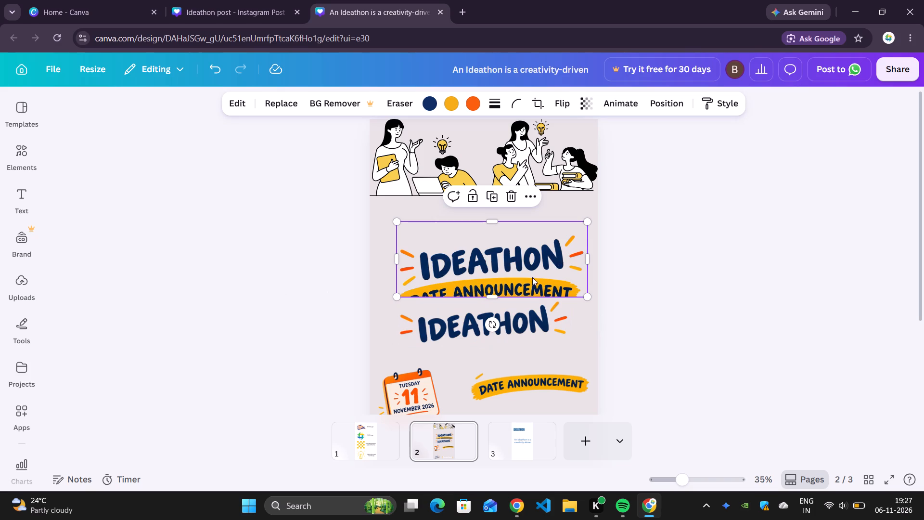
left_click_drag(496, 298, 505, 437)
left_click_drag(502, 259, 509, 157)
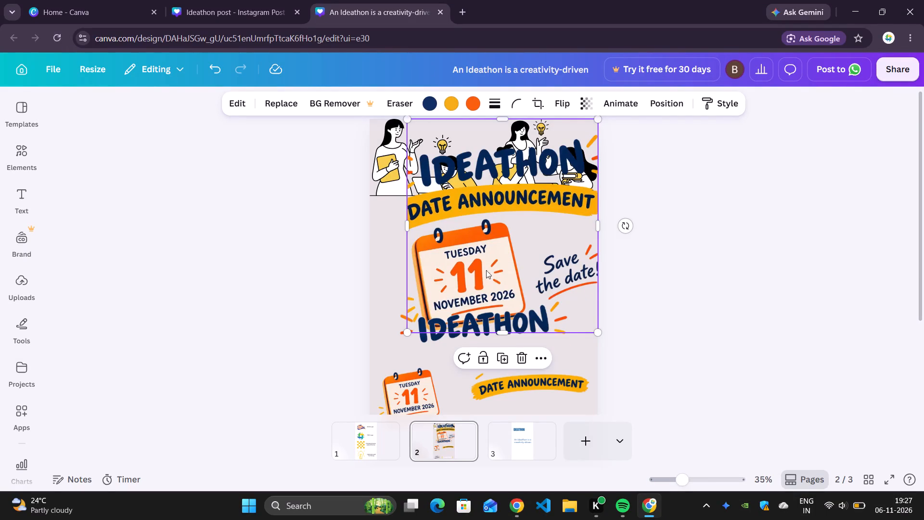
Delete the full poster image overlapping the illustrations and the separate IDEATHON title on Canva page 2.
scroll(494, 304, "down", 2)
scroll(471, 292, "up", 1)
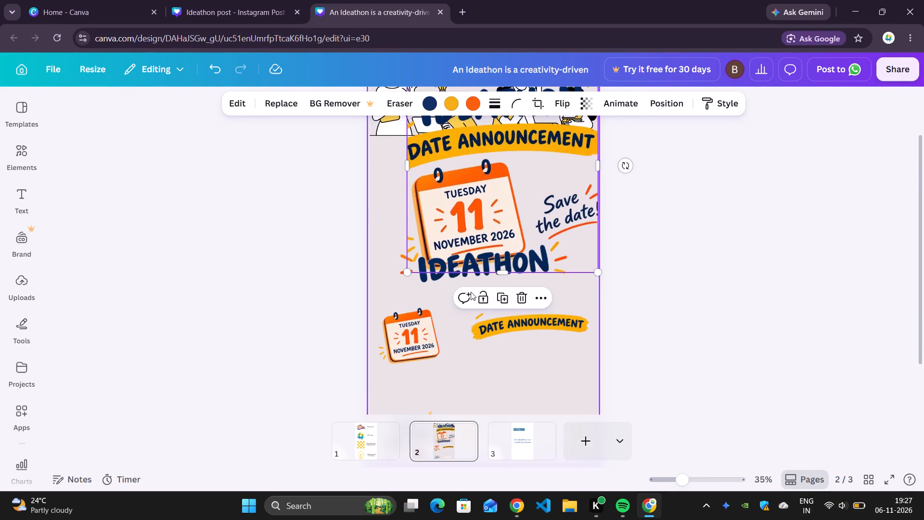
key("Delete")
Move the separate IDEATHON title up beneath the two illustrations and check its lettering up close.
left_click_drag(502, 263, 495, 178)
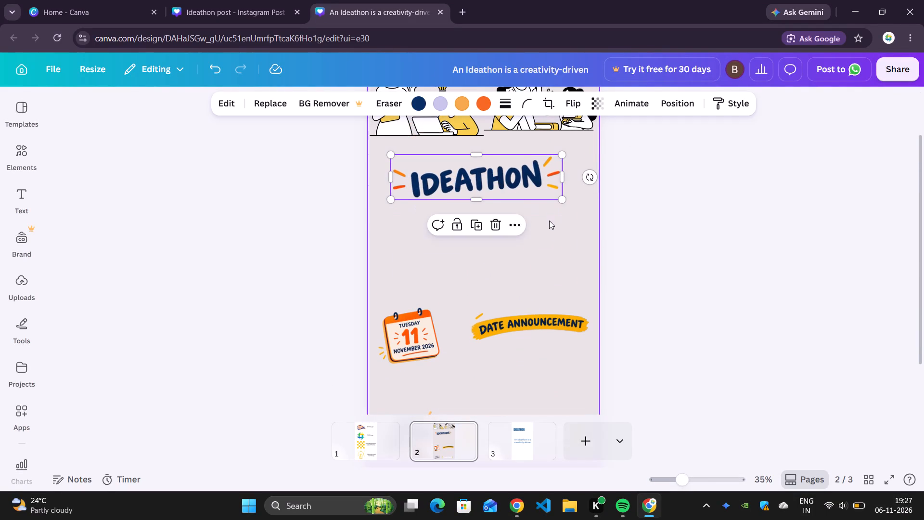
scroll(549, 221, "up", 2)
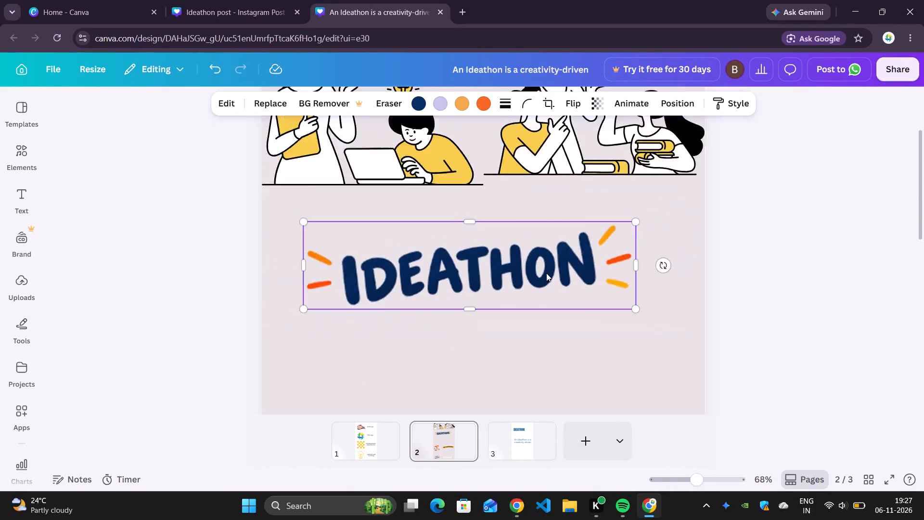
left_click(700, 294)
scroll(513, 269, "down", 1)
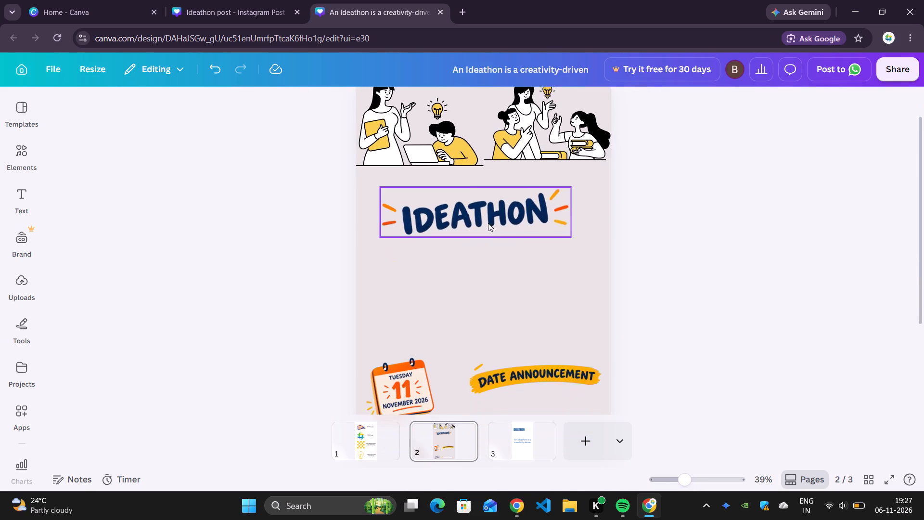
left_click(488, 223)
Rearrange the DATE ANNOUNCEMENT banner, calendar, "See you there!" and "Save the date!" elements into the space below the IDEATHON title.
scroll(593, 242, "down", 1)
left_click_drag(541, 313, 552, 242)
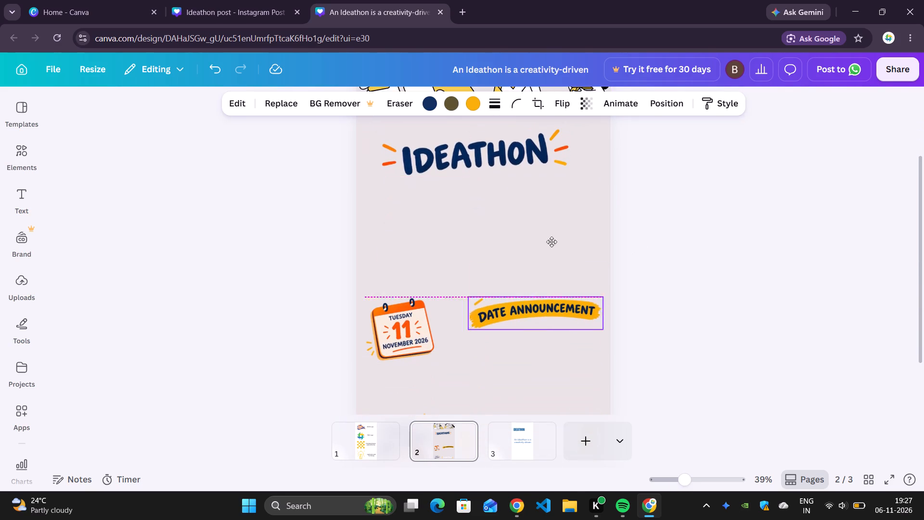
left_click_drag(552, 242, 541, 222)
left_click_drag(408, 333, 422, 240)
scroll(422, 241, "down", 3)
left_click_drag(512, 380, 513, 286)
left_click_drag(412, 364, 417, 356)
left_click_drag(435, 173, 435, 187)
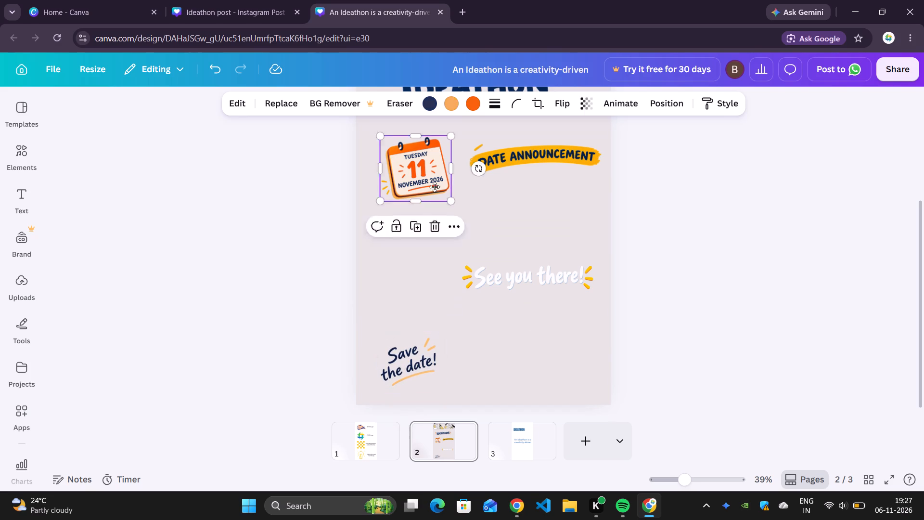
left_click_drag(435, 187, 434, 223)
Shift the three-women illustration below the level of the laptop illustration, and move the IDEATHON title down and slightly left.
scroll(517, 244, "up", 3)
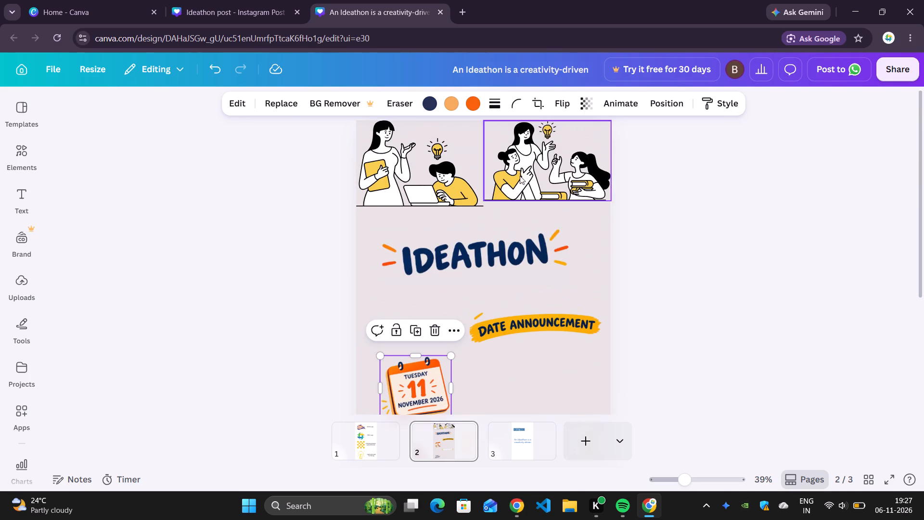
left_click_drag(532, 171, 538, 203)
left_click_drag(458, 260, 448, 294)
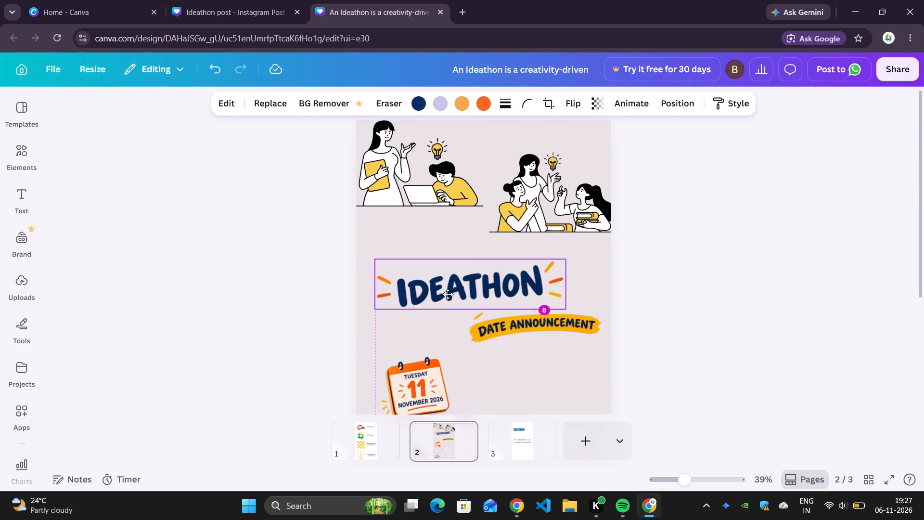
left_click_drag(448, 294, 445, 294)
left_click(668, 243)
left_click_drag(545, 198, 542, 201)
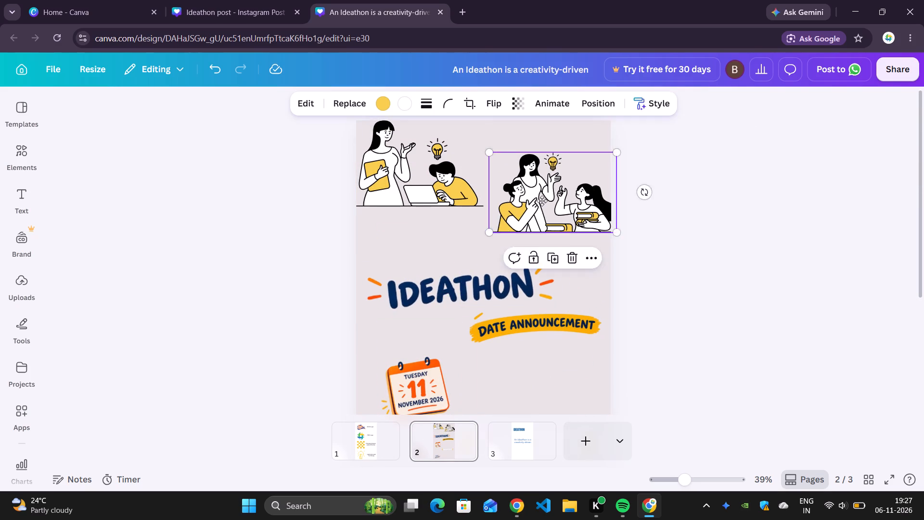
left_click_drag(542, 201, 530, 211)
left_click(651, 221)
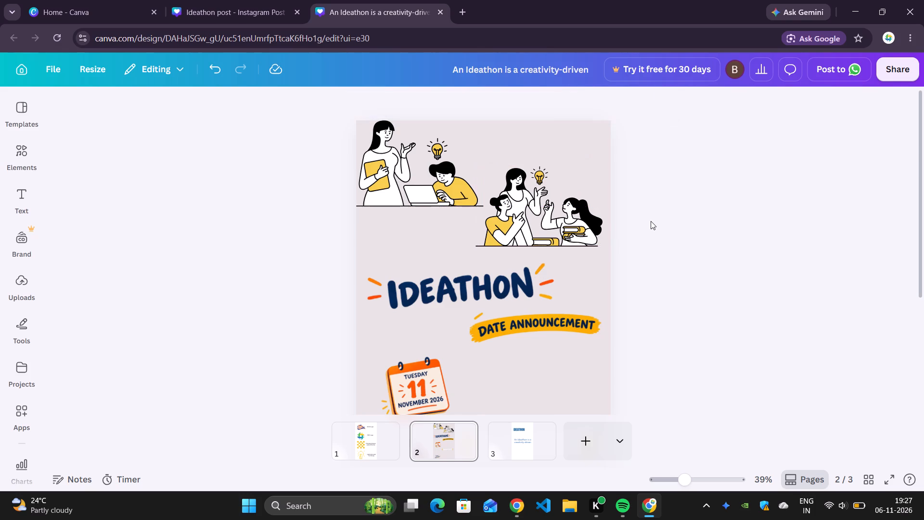
Move the DATE ANNOUNCEMENT banner and the "See you there!" text slightly lower on page 2 to space them out.
scroll(648, 221, "down", 2)
left_click_drag(563, 197, 563, 229)
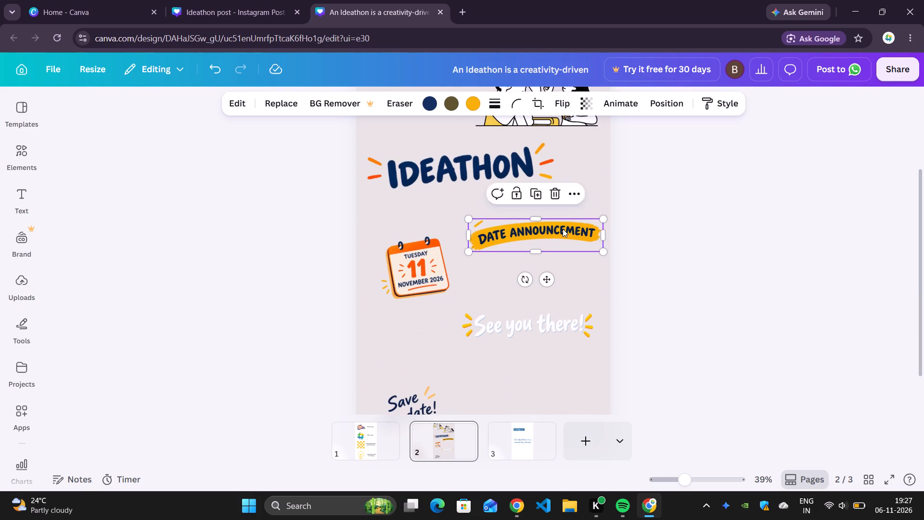
scroll(563, 228, "down", 1)
left_click_drag(518, 275, 522, 307)
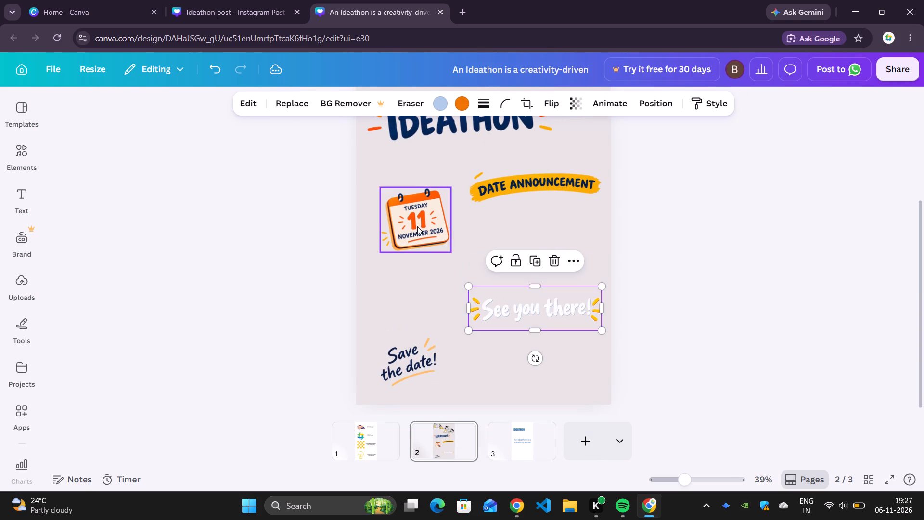
Move the calendar graphic slightly lower on page 2, below the level of the DATE ANNOUNCEMENT banner.
left_click_drag(417, 226, 420, 257)
left_click(620, 253)
scroll(620, 253, "down", 3)
scroll(575, 251, "up", 3)
left_click(575, 251)
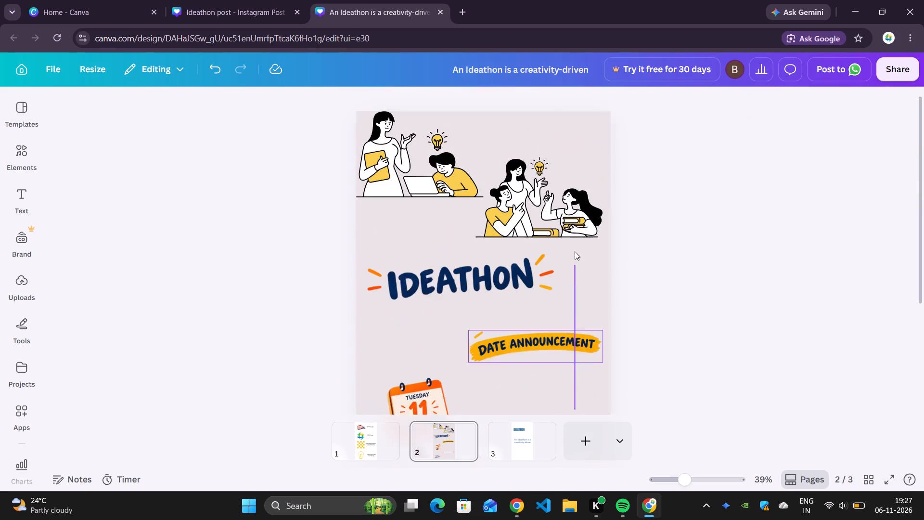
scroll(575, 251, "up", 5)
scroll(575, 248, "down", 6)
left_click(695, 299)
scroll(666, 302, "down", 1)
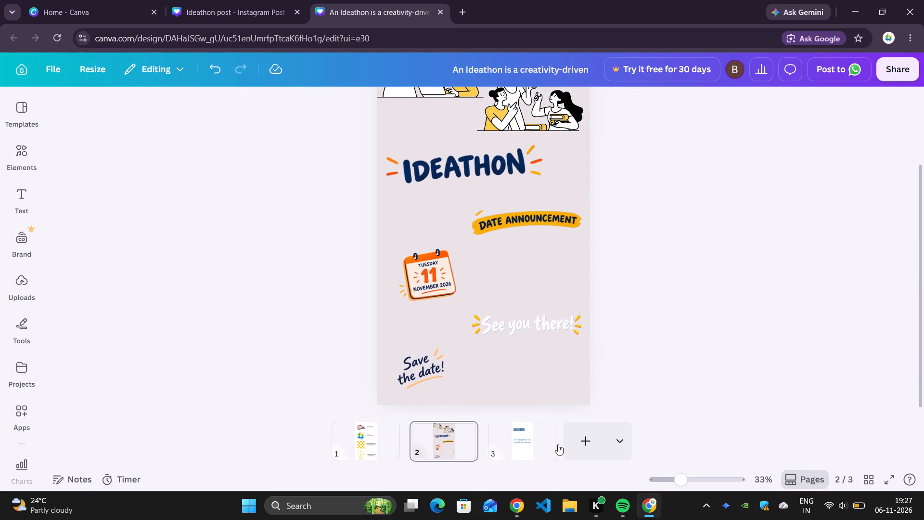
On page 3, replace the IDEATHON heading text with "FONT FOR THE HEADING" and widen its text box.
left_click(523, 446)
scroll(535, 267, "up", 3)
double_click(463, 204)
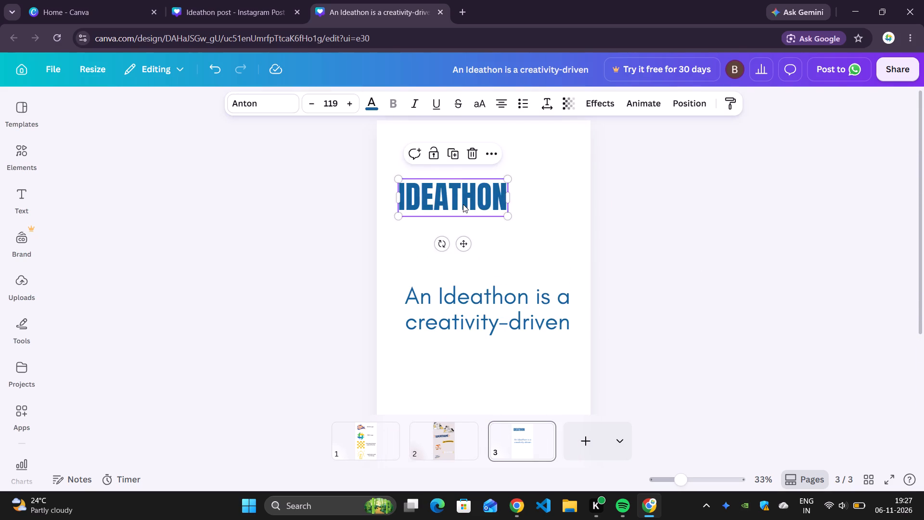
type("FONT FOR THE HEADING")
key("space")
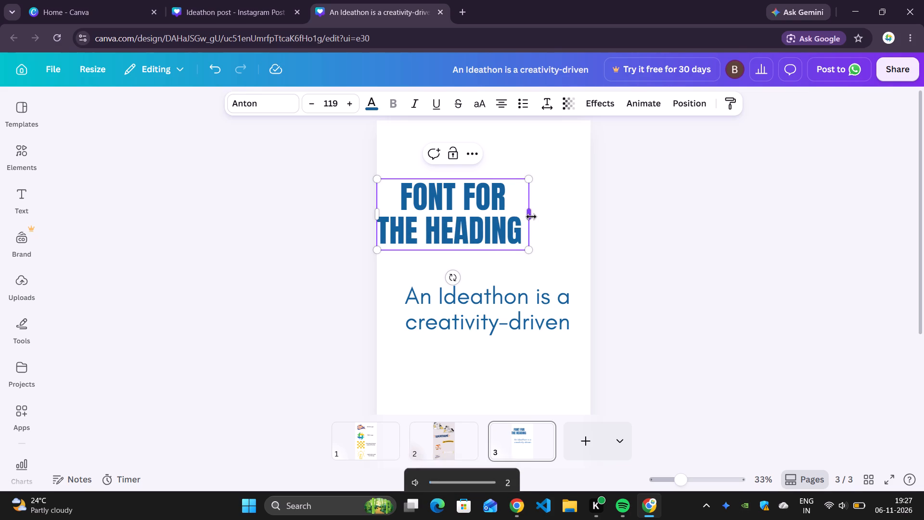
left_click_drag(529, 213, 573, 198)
Replace the whole heading text on page 3 with the font name "ANTON" and narrow its text box around the word.
left_click_drag(545, 216, 491, 213)
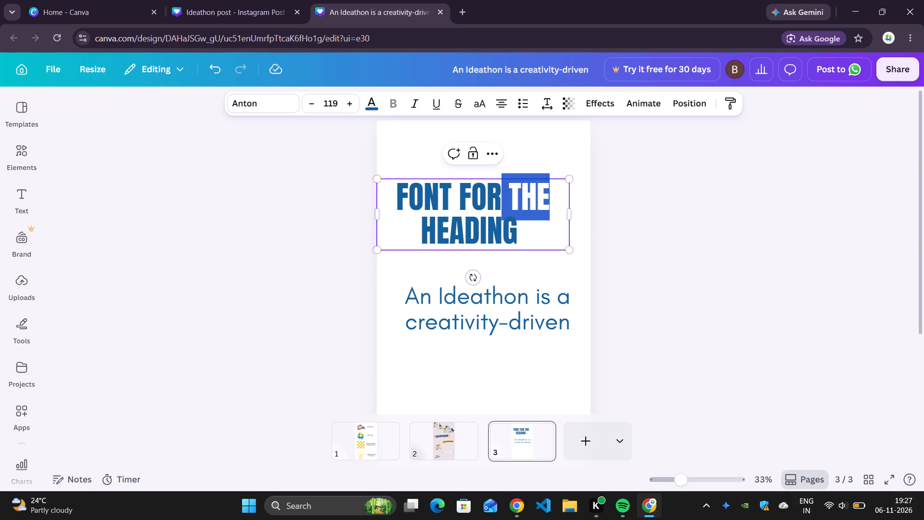
left_click_drag(491, 213, 391, 196)
left_click(519, 232)
left_click_drag(529, 234, 407, 199)
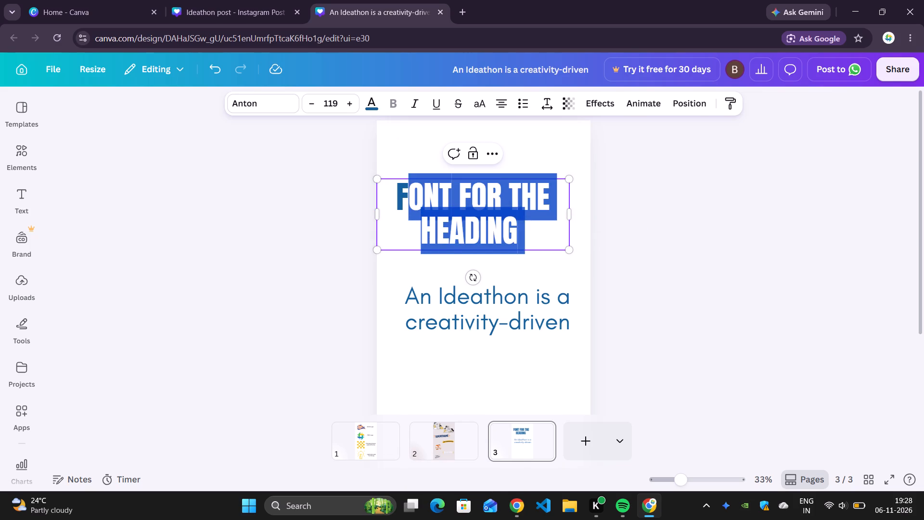
left_click_drag(407, 199, 401, 198)
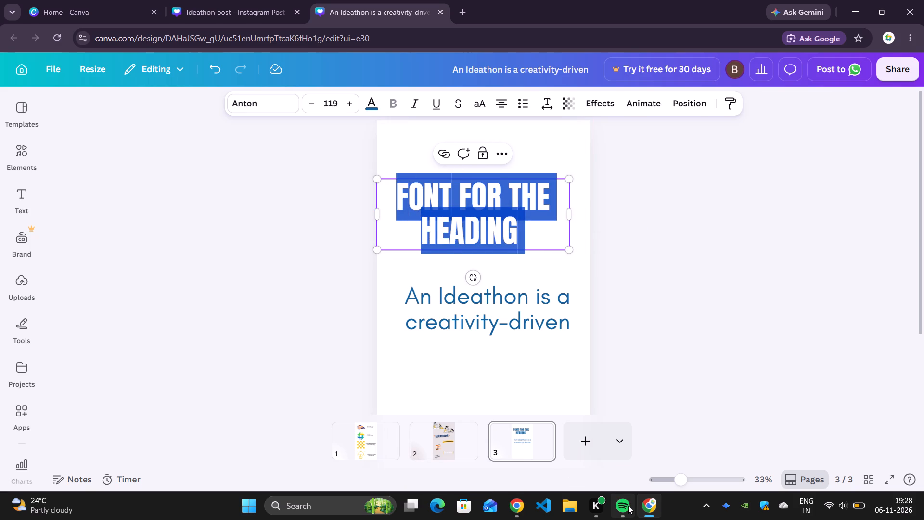
left_click(631, 469)
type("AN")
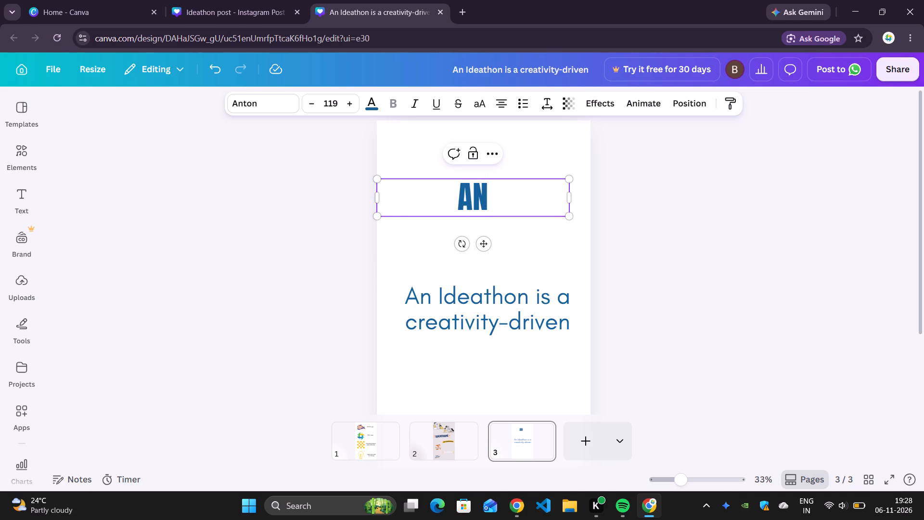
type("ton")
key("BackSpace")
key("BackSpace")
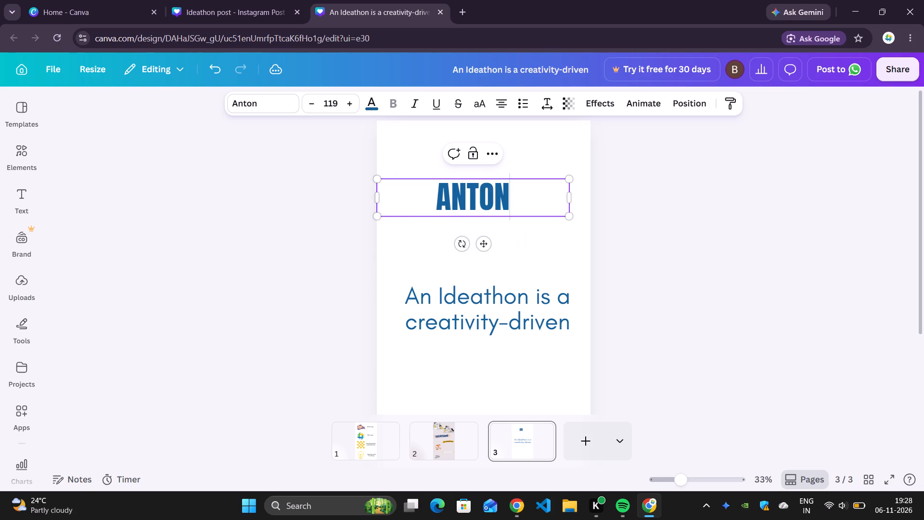
left_click_drag(571, 196, 525, 196)
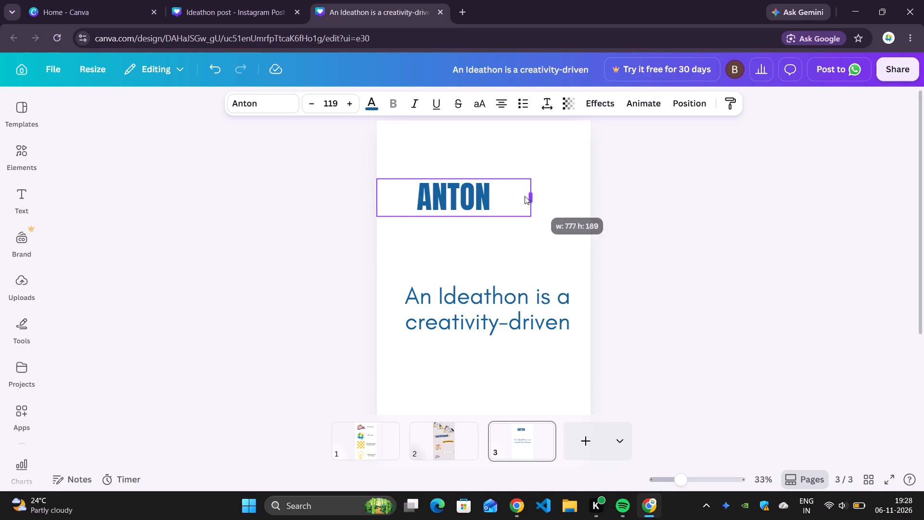
left_click_drag(525, 196, 477, 196)
Open the font choices for the "An Ideathon is a creativity-driven" text on page 3.
left_click(532, 321)
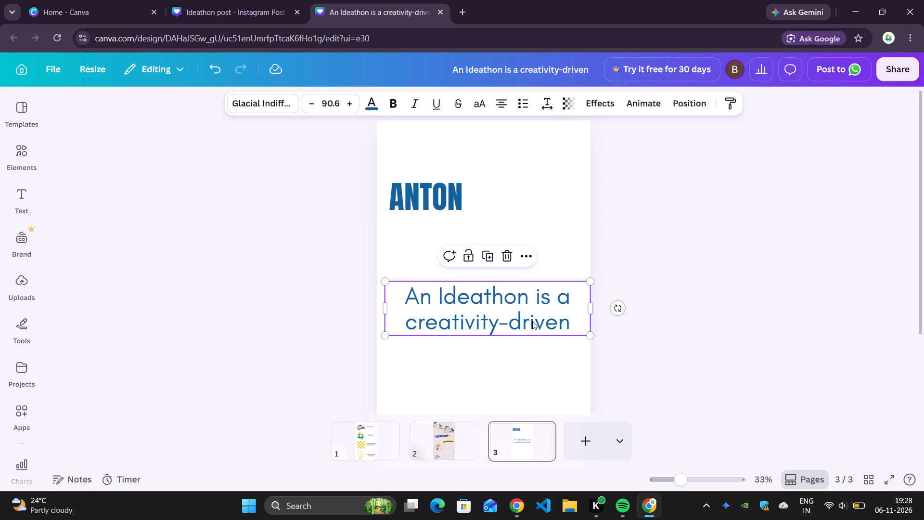
left_click(269, 106)
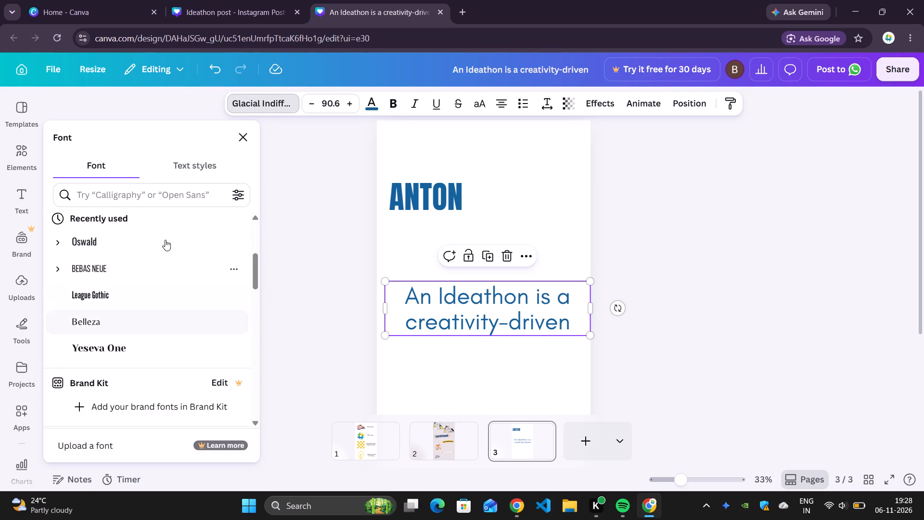
Replace the sample sentence on page 3 with its font name, "Glacial Indifference".
scroll(173, 332, "up", 6)
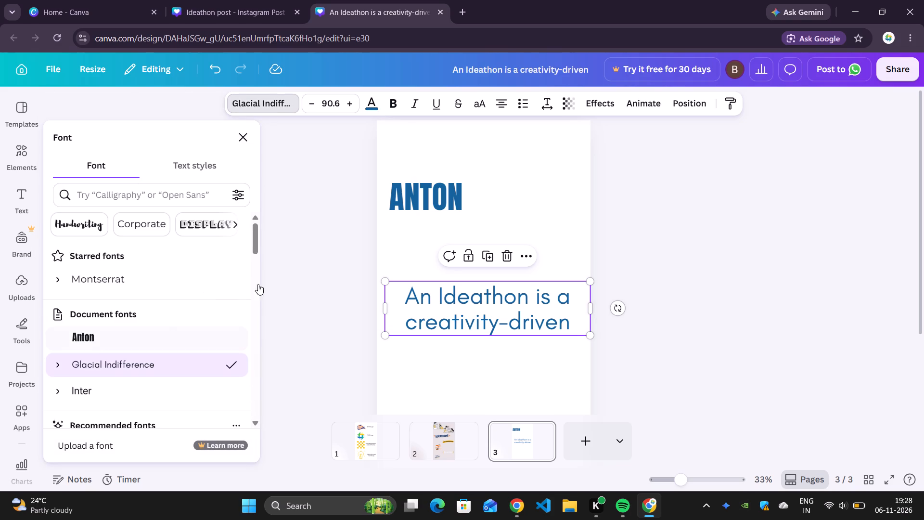
double_click(508, 326)
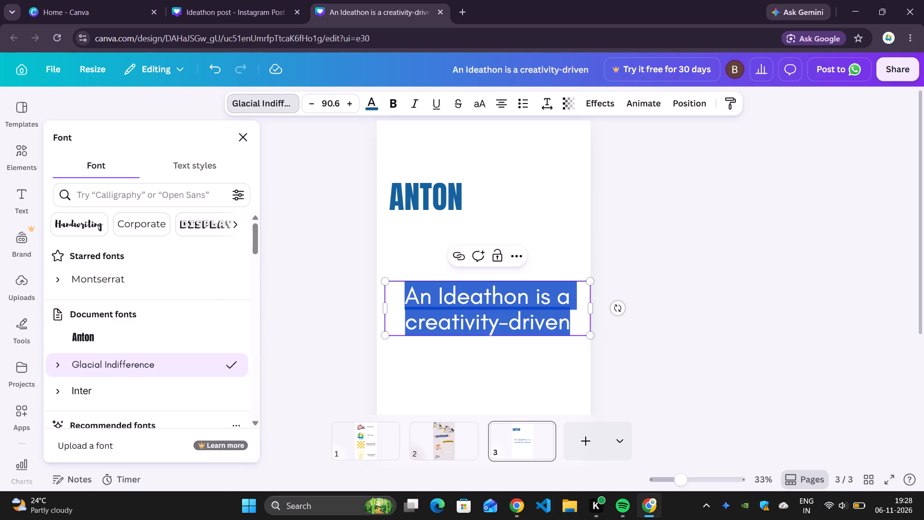
key("shift+g")
key("BackSpace")
type("gL")
key("BackSpace")
key("BackSpace")
key("g")
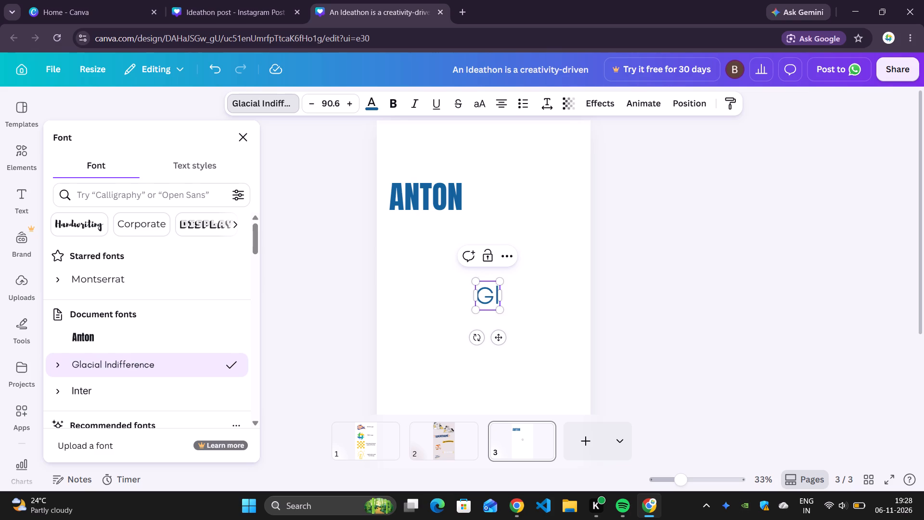
key("BackSpace")
key("BackSpace")
type("cial Indifference")
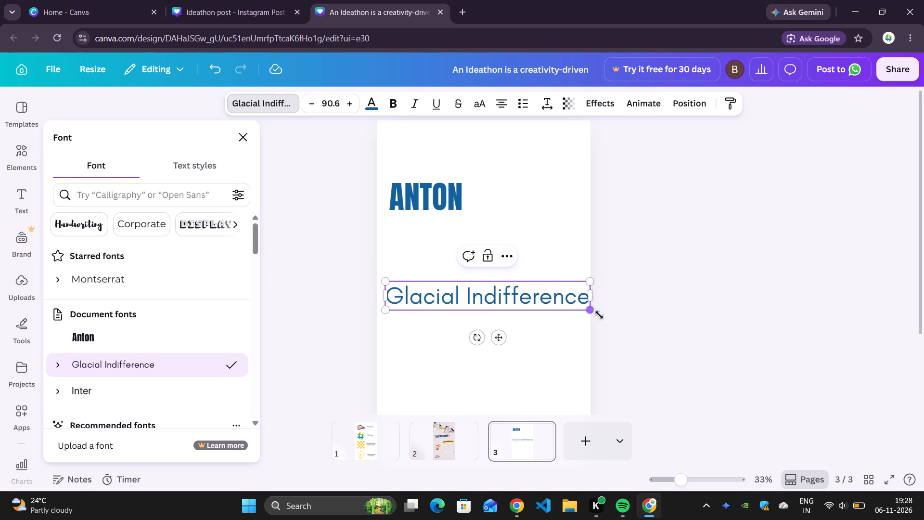
left_click(611, 327)
Narrow the Glacial Indifference text box so that the label wraps onto two lines, one word each.
left_click_drag(591, 295, 502, 324)
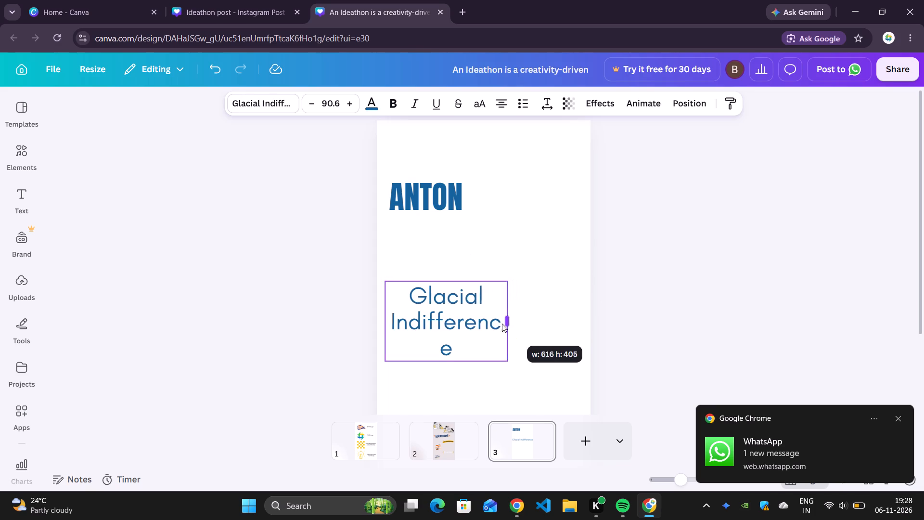
left_click_drag(502, 324, 519, 321)
left_click(651, 301)
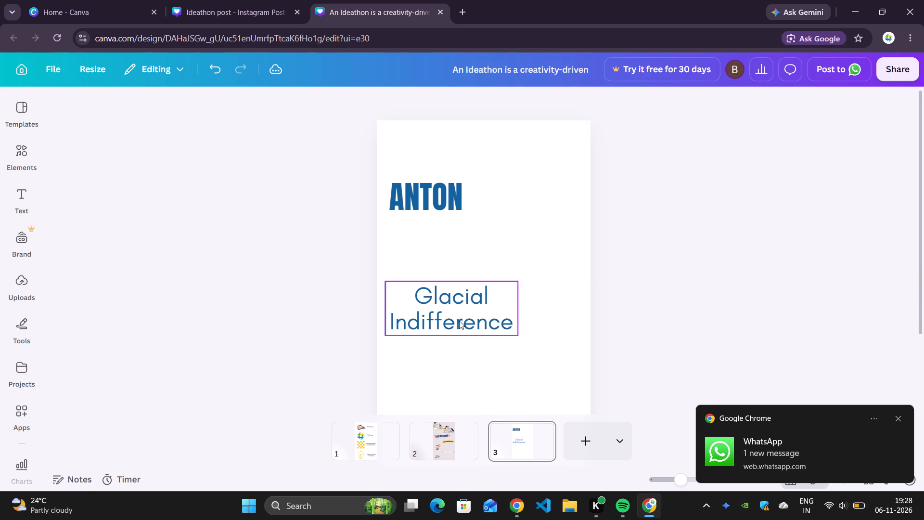
left_click_drag(458, 319, 456, 292)
left_click_drag(446, 195, 465, 198)
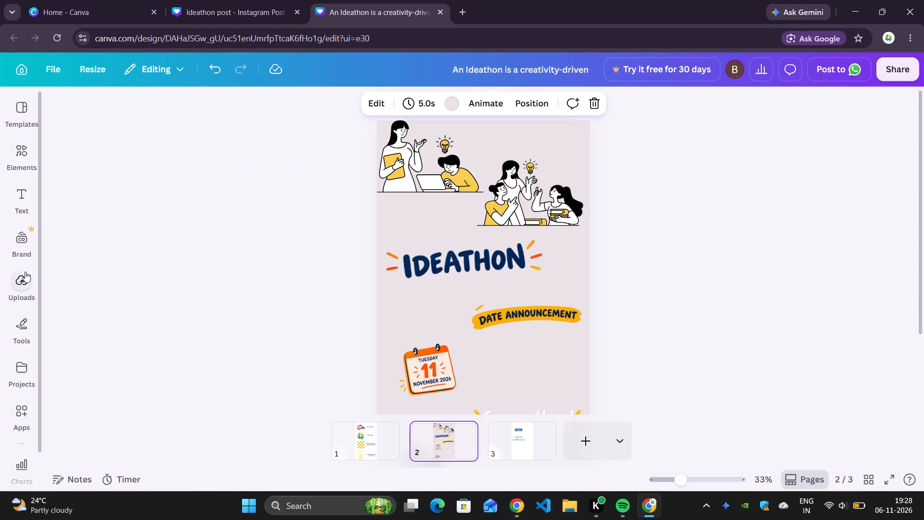
left_click(23, 277)
left_click(124, 148)
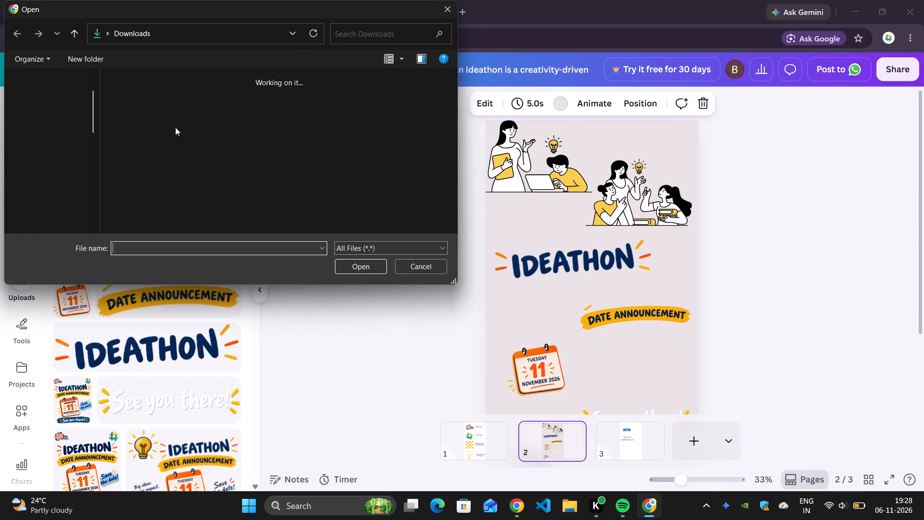
scroll(172, 123, "up", 3)
left_click(185, 104)
left_click(366, 268)
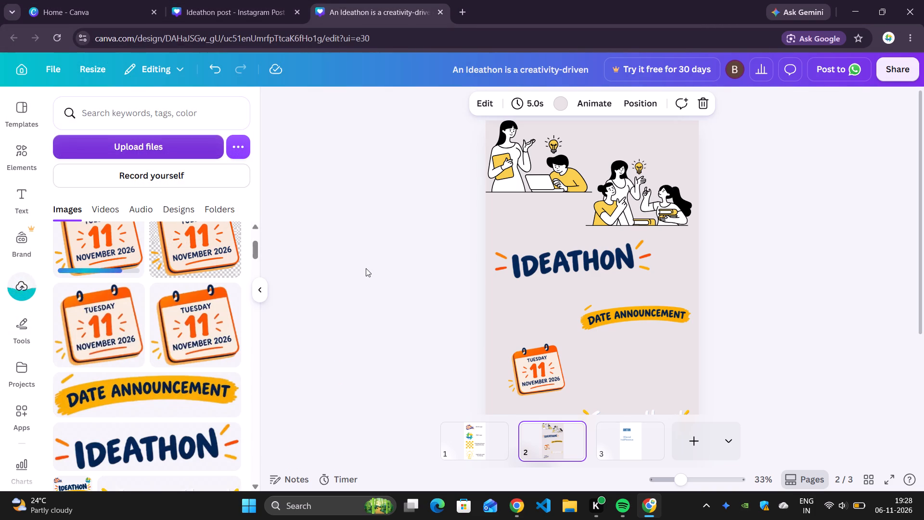
scroll(101, 337, "up", 6)
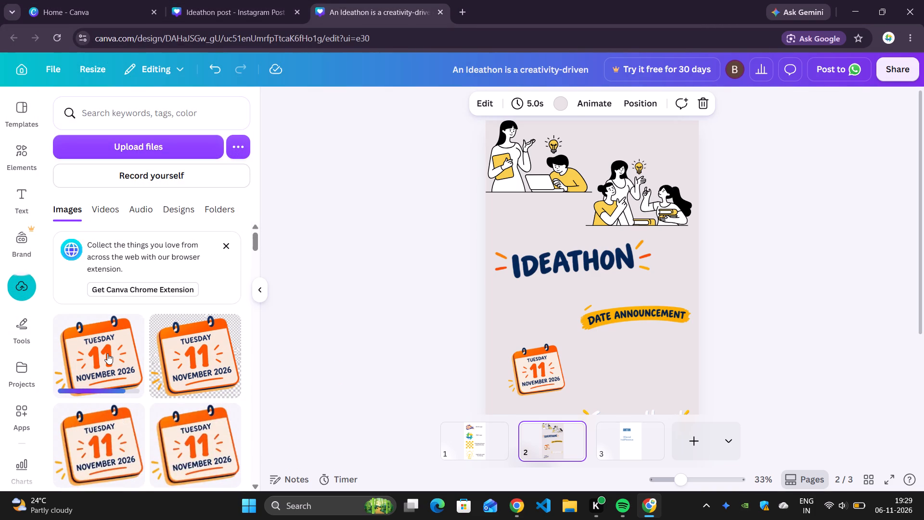
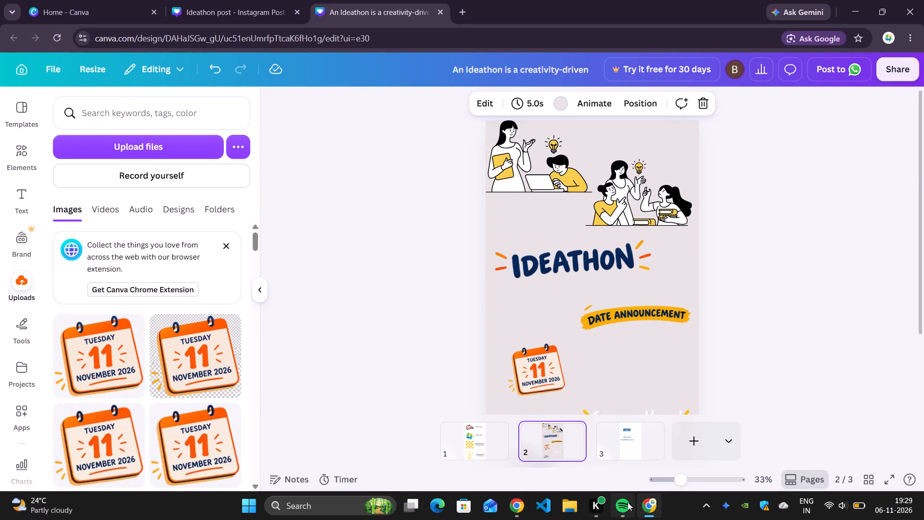
Add the newly uploaded background-free calendar to page 2 and delete the old small calendar graphic.
left_click(630, 471)
left_click(422, 318)
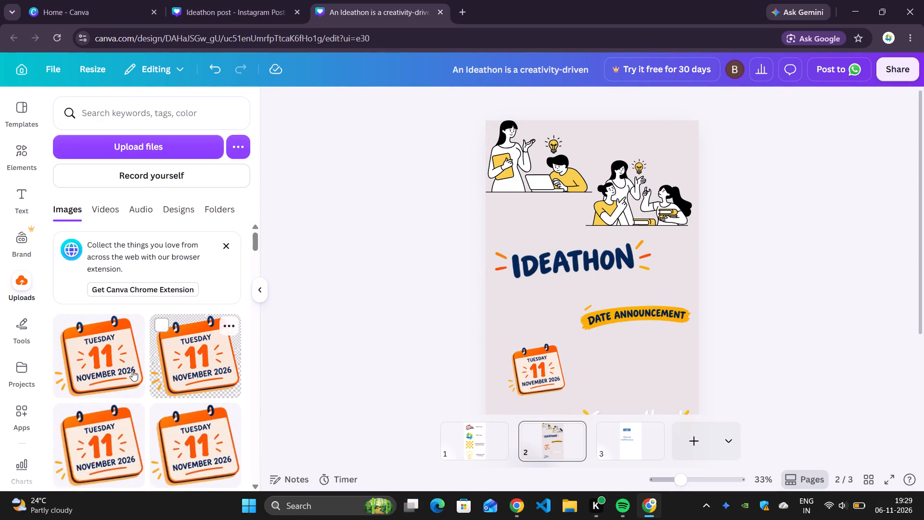
left_click(121, 357)
left_click(266, 290)
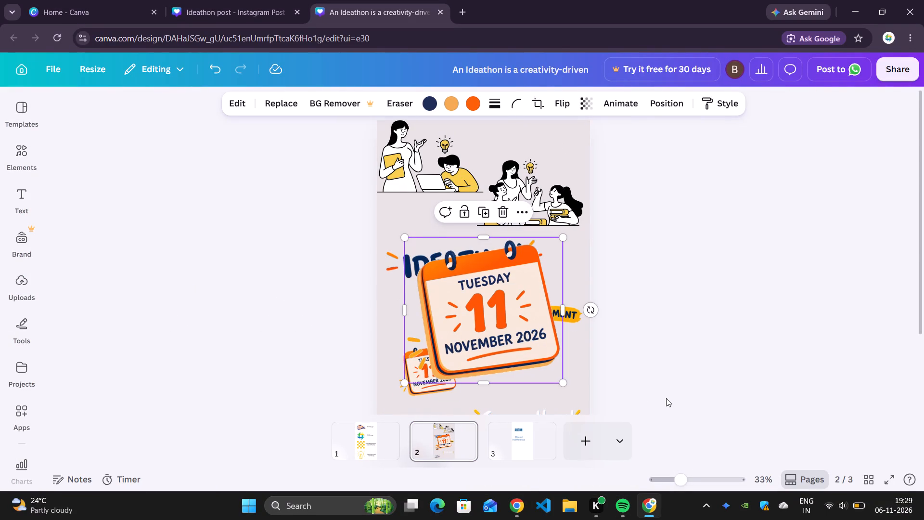
left_click(417, 391)
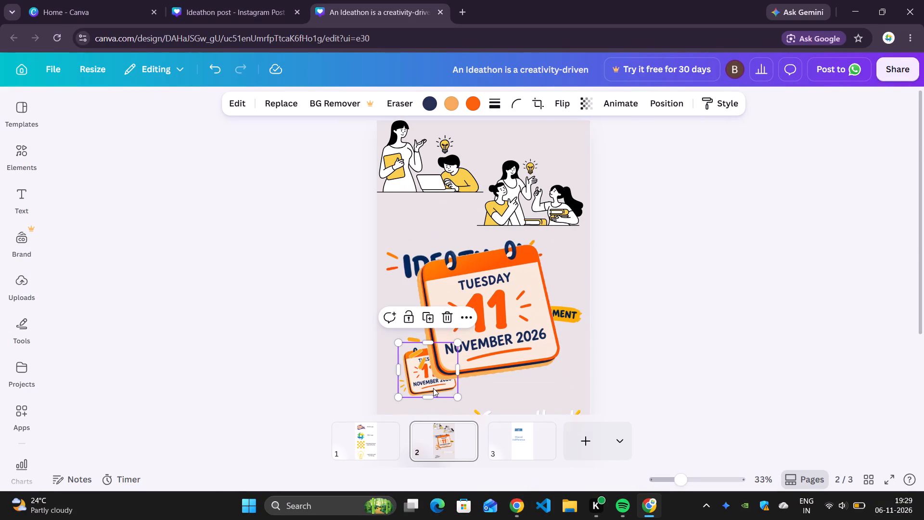
key("Delete")
Shrink the new calendar and place it in the gap between DATE ANNOUNCEMENT and "Save the date!", near the page's left edge.
left_click_drag(511, 344, 484, 362)
left_click_drag(537, 398, 536, 398)
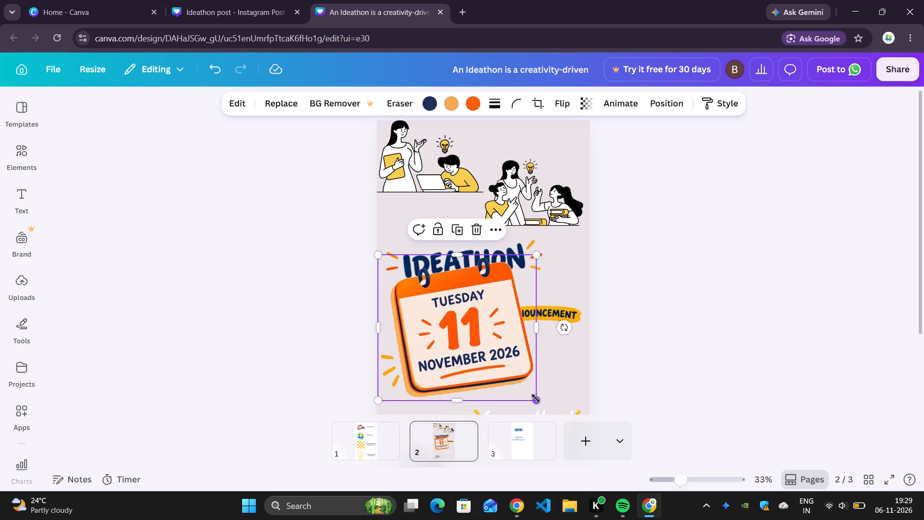
left_click_drag(536, 398, 484, 334)
left_click(689, 311)
scroll(686, 311, "down", 2)
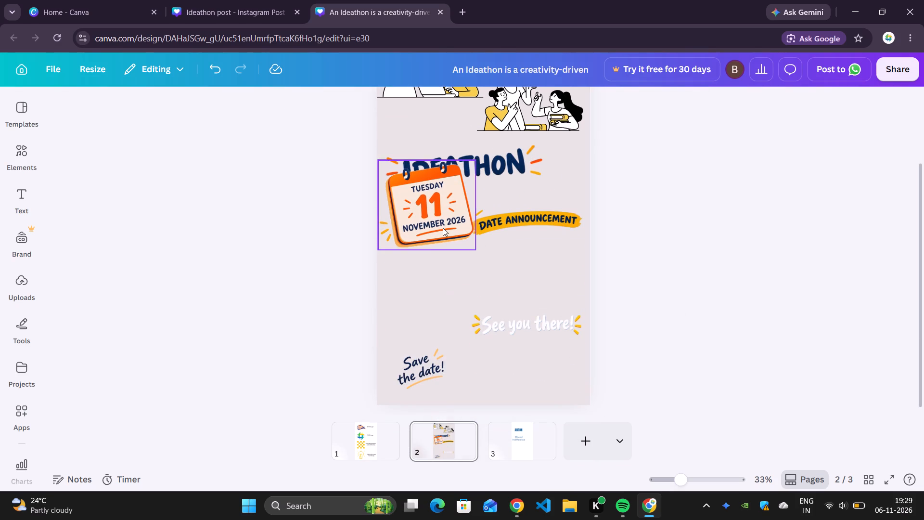
left_click_drag(443, 228, 449, 304)
left_click_drag(484, 325, 465, 312)
left_click(660, 283)
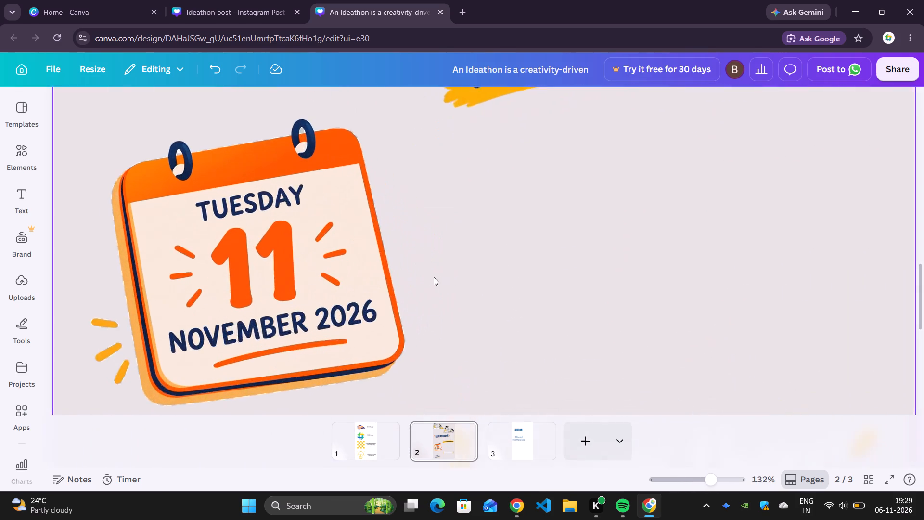
Examine the new calendar's cut-out edges and accent strokes close up against the page background.
scroll(397, 286, "right", 1)
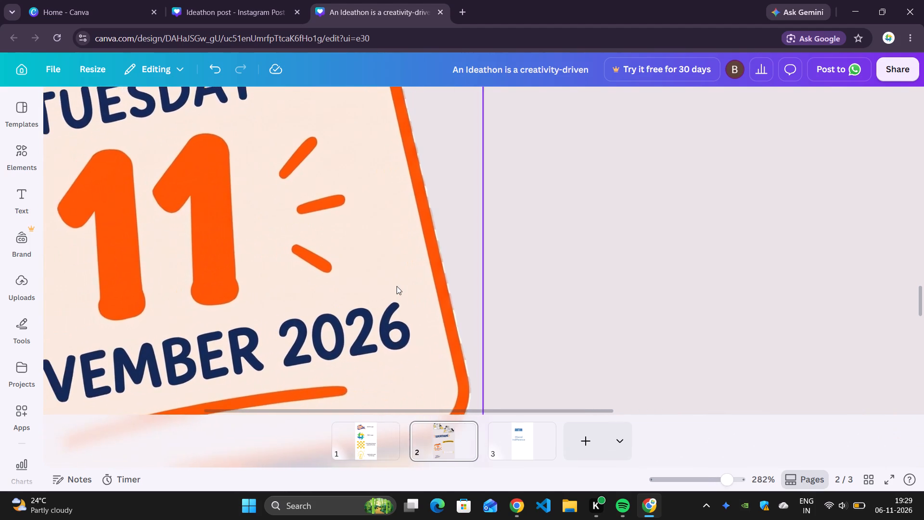
scroll(397, 286, "right", 1)
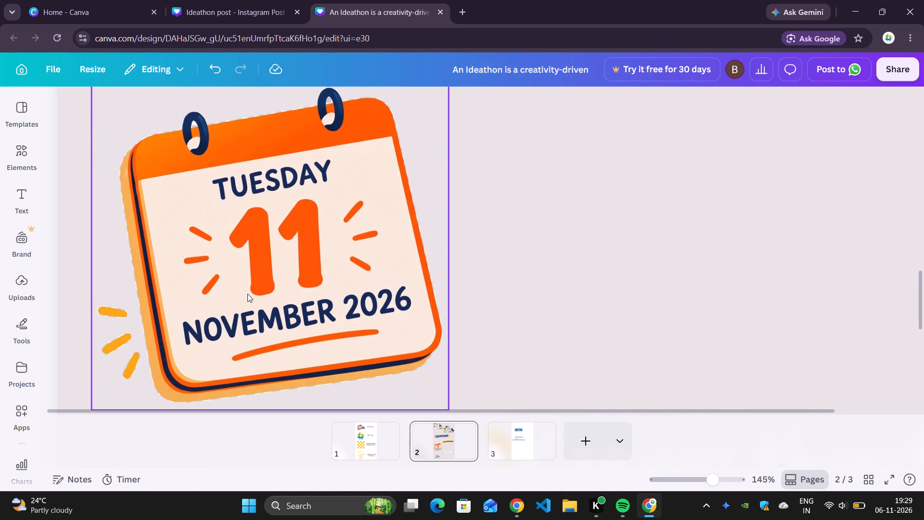
scroll(183, 323, "right", 1)
left_click(202, 319)
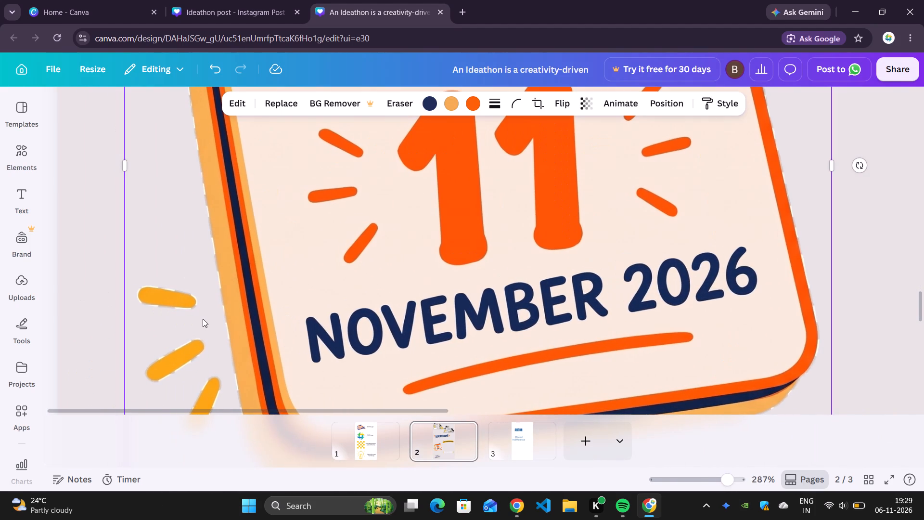
scroll(197, 320, "down", 4)
left_click_drag(409, 342, 409, 337)
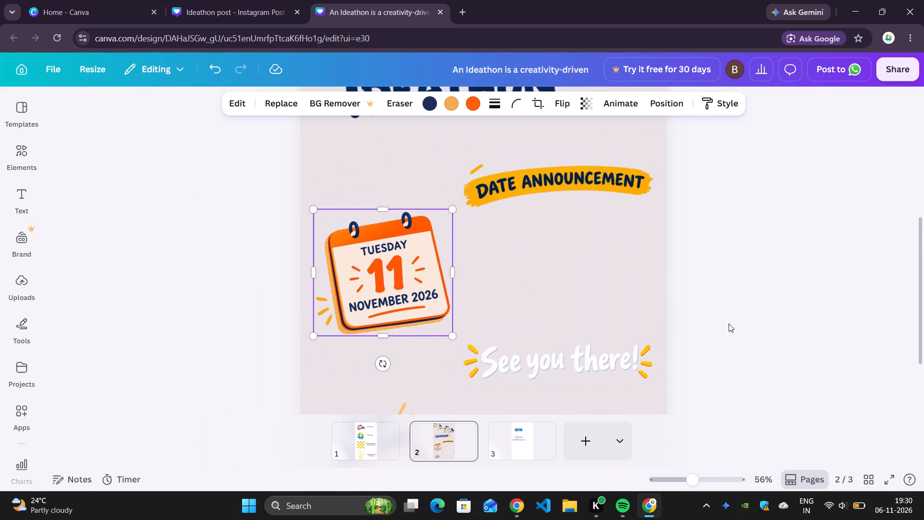
left_click(729, 324)
scroll(582, 298, "down", 1)
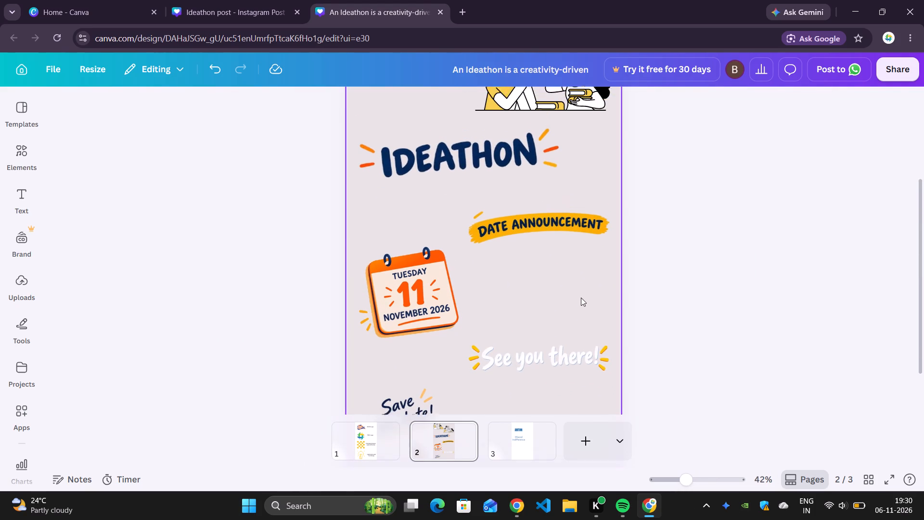
scroll(581, 298, "down", 1)
Examine the image quality of the "Save the date!", "See you there!", DATE ANNOUNCEMENT and IDEATHON graphics on page 2.
left_click(422, 355)
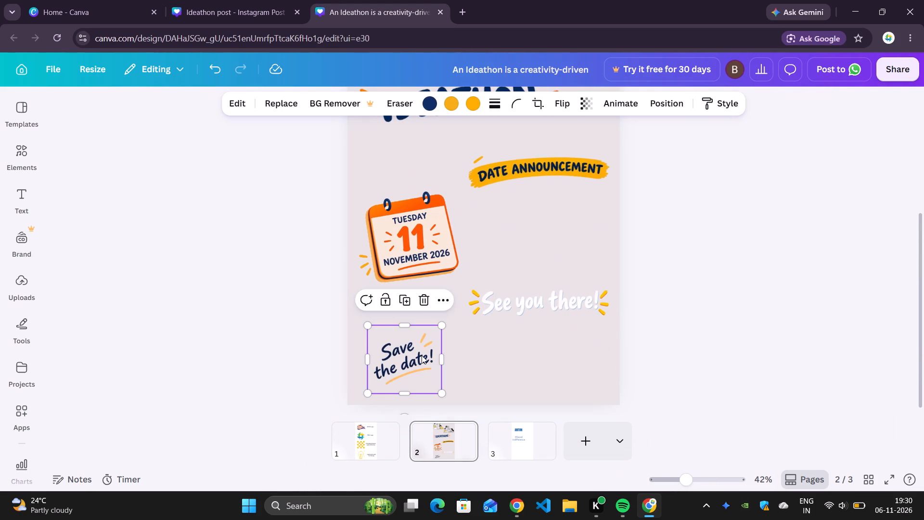
scroll(451, 364, "right", 1)
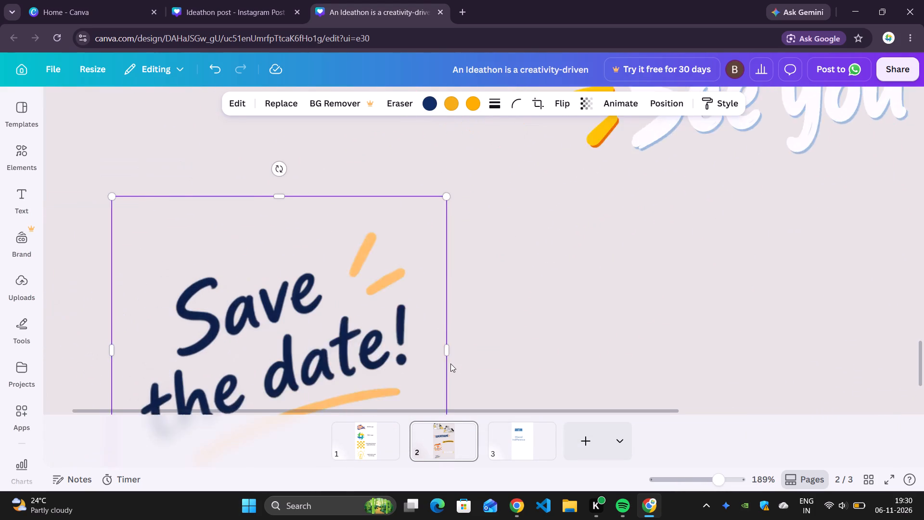
scroll(450, 364, "right", 1)
scroll(450, 362, "left", 1)
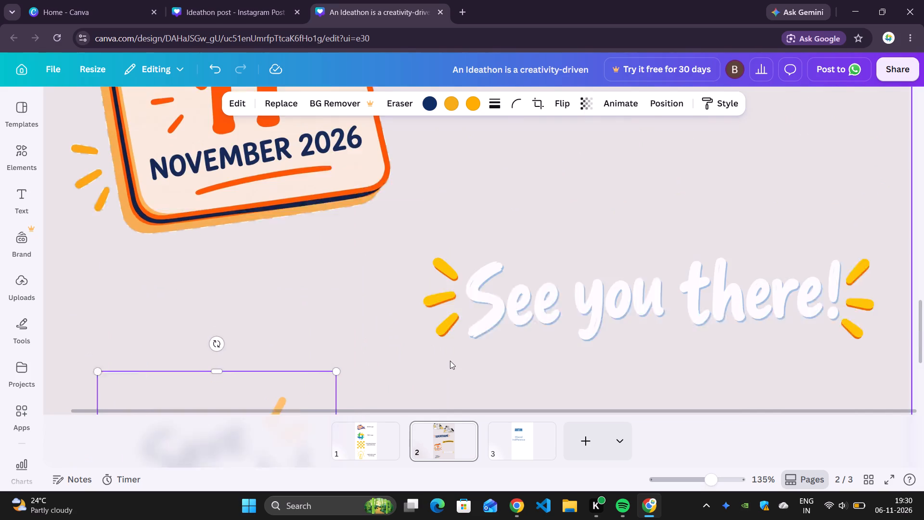
scroll(450, 361, "up", 5)
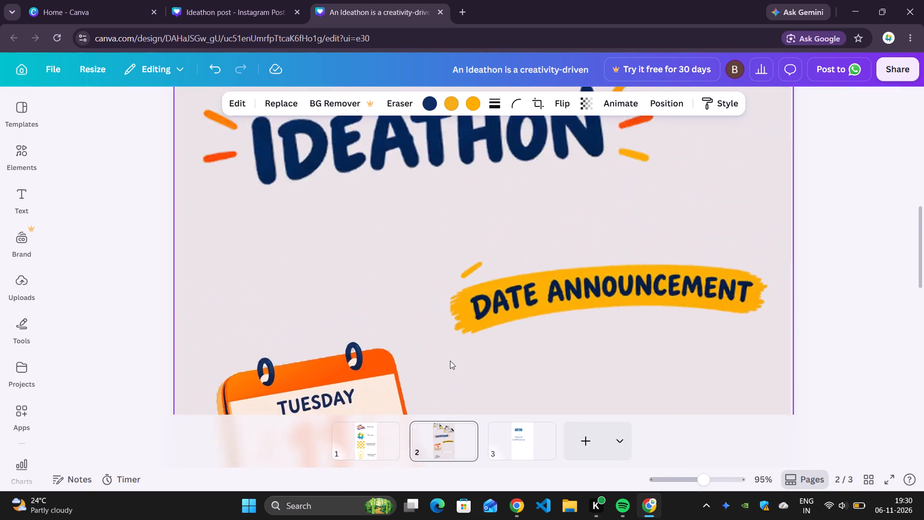
left_click(666, 325)
scroll(643, 325, "down", 2)
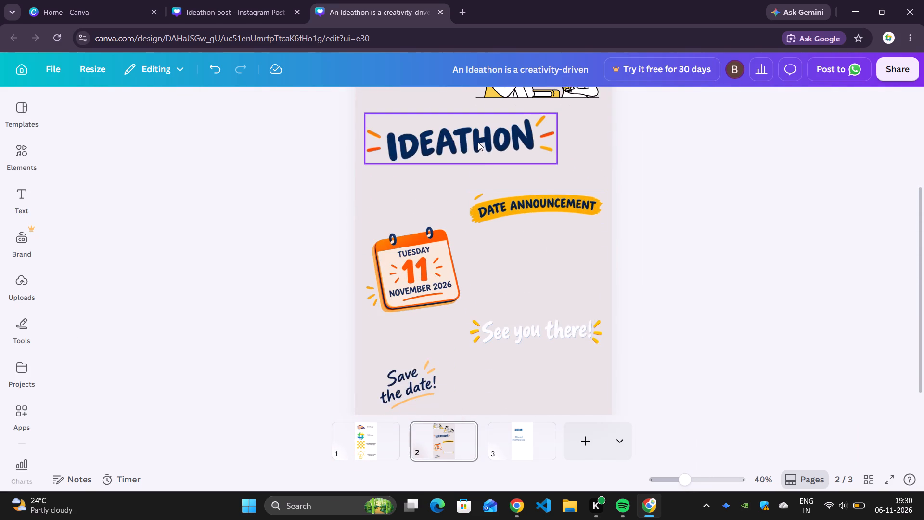
scroll(488, 158, "up", 3)
scroll(544, 244, "down", 2)
scroll(539, 332, "down", 1)
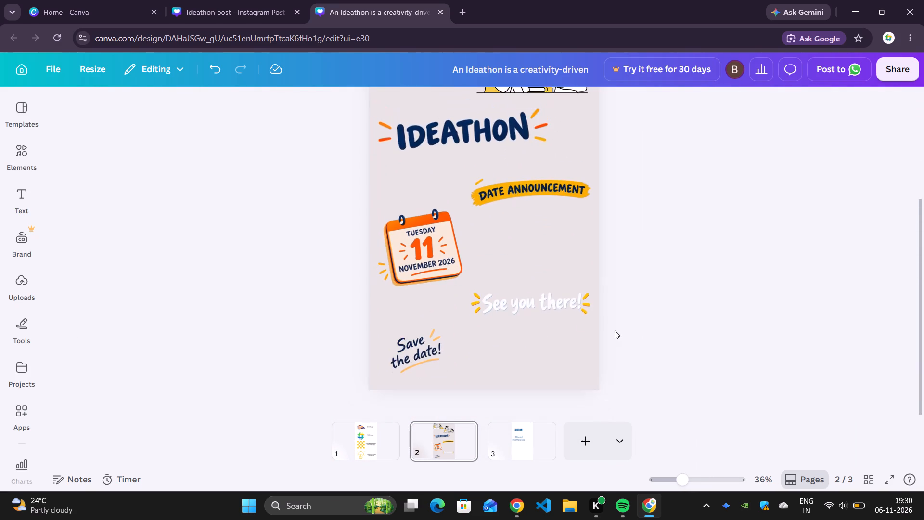
left_click(620, 313)
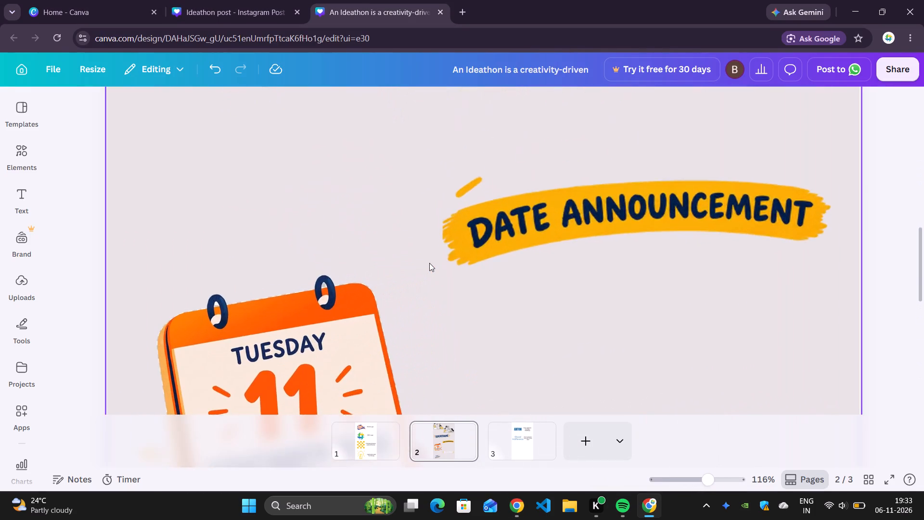
scroll(429, 263, "down", 3)
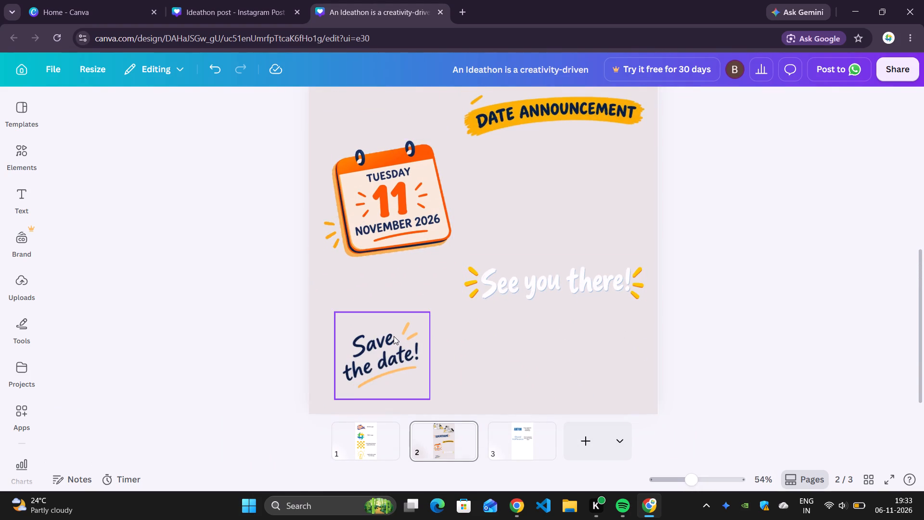
scroll(394, 336, "down", 1)
left_click(219, 325)
scroll(219, 325, "right", 1)
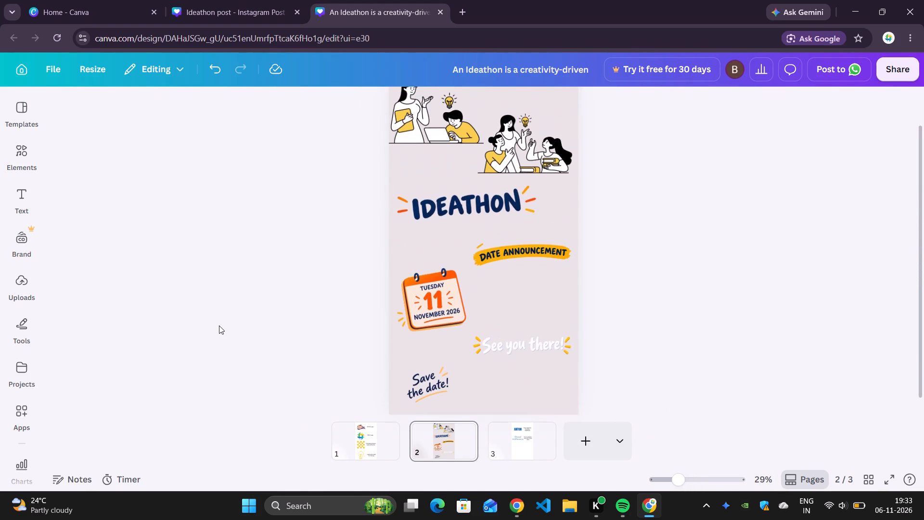
scroll(219, 325, "right", 1)
Move the fonts page ahead of the graphics page so that it is page 2 of the toolkit.
left_click_drag(524, 430, 488, 430)
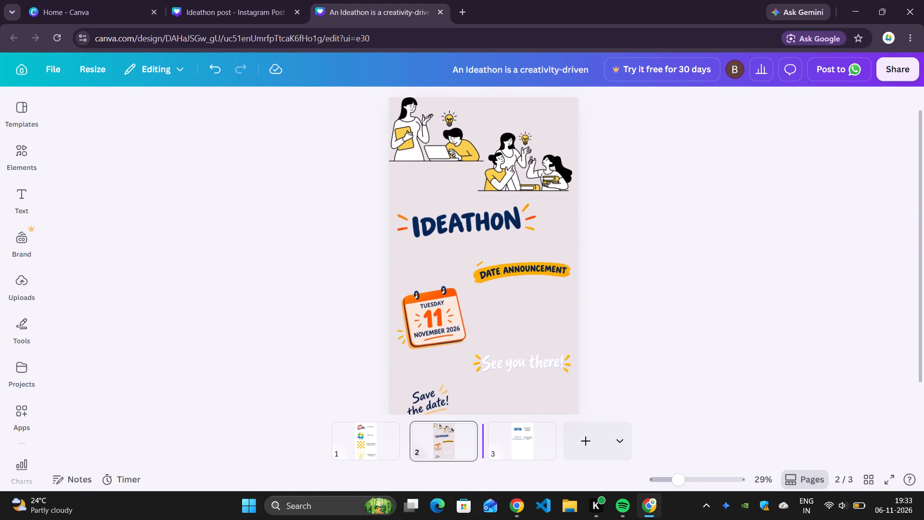
left_click_drag(488, 430, 415, 429)
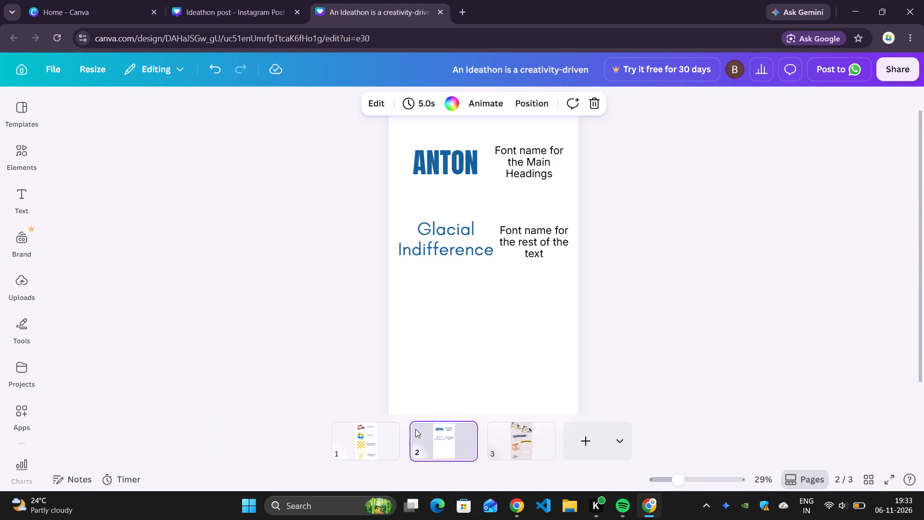
left_click(641, 367)
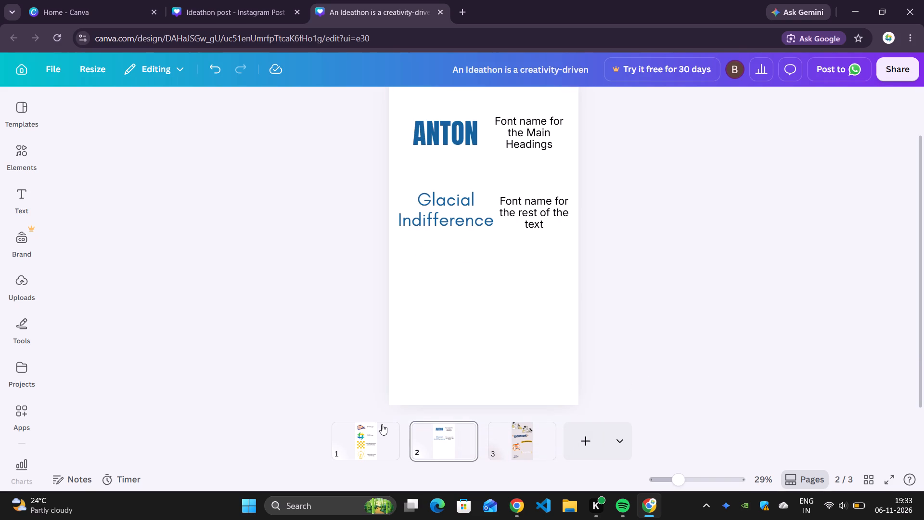
Check the toolkit's logo page against the finished poster in the Ideathon post design.
left_click(369, 430)
scroll(453, 253, "up", 1)
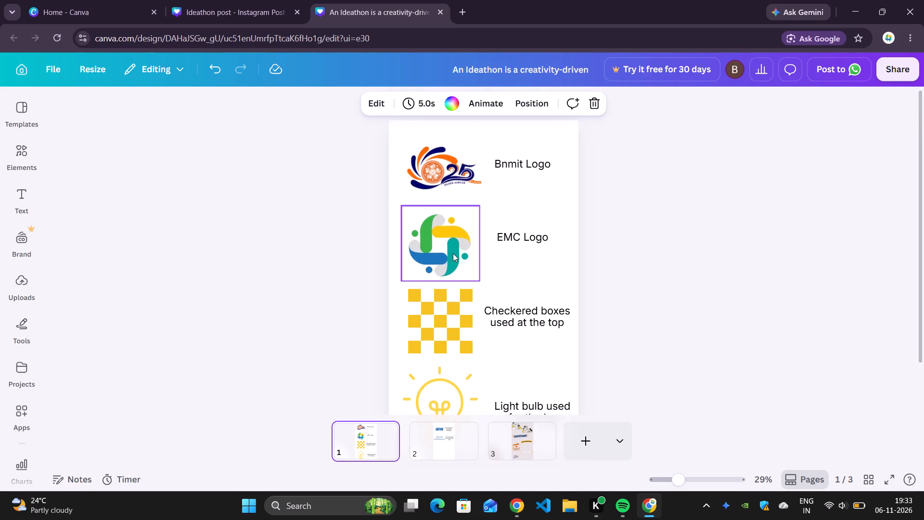
left_click(205, 0)
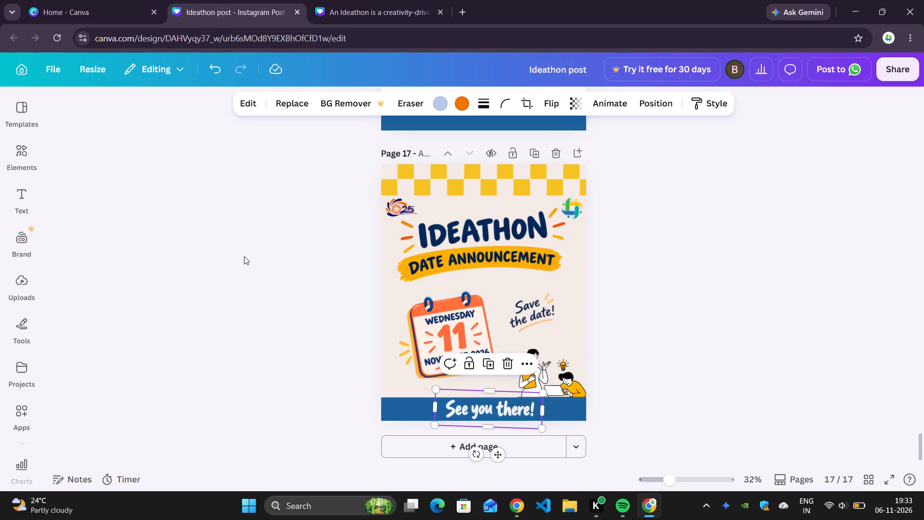
left_click(243, 255)
scroll(243, 255, "down", 1)
left_click(128, 0)
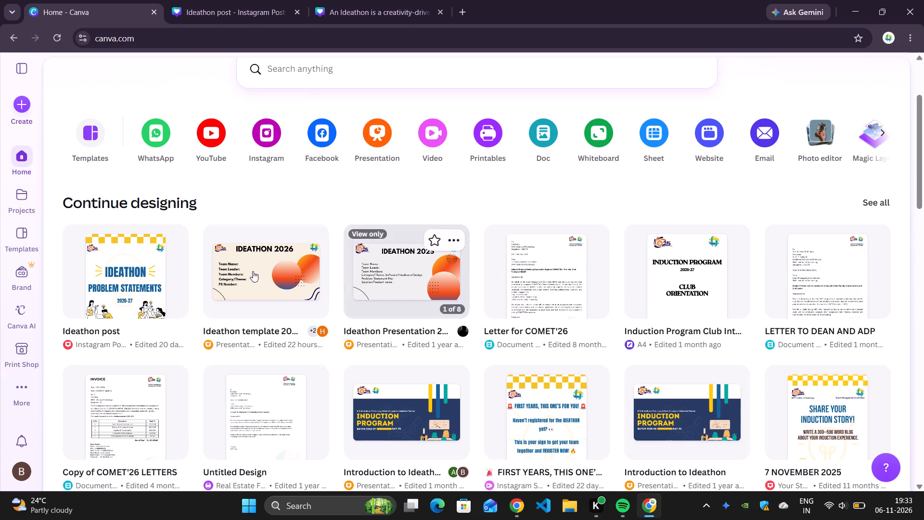
Look through the recent designs on the Canva home page and briefly check the FIRST YEARS Ideathon registration story.
scroll(132, 283, "right", 1)
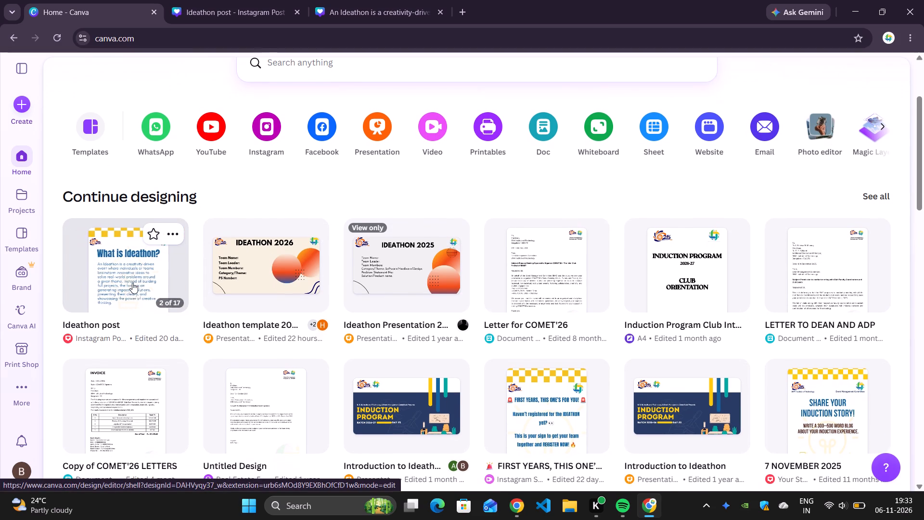
scroll(132, 283, "right", 1)
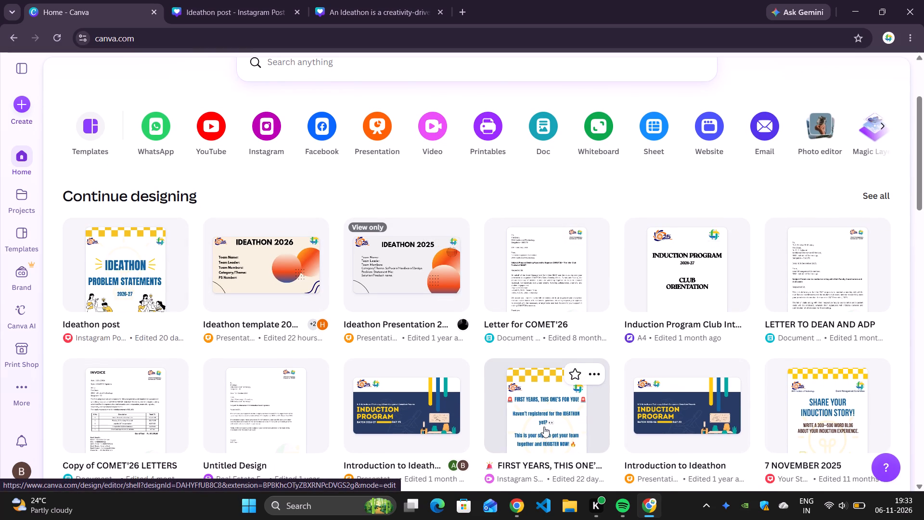
scroll(544, 427, "down", 1)
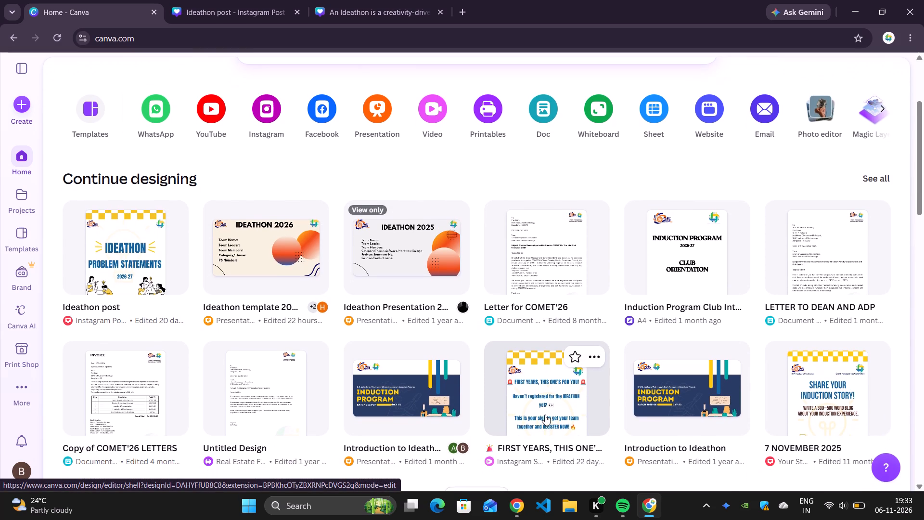
left_click(546, 414)
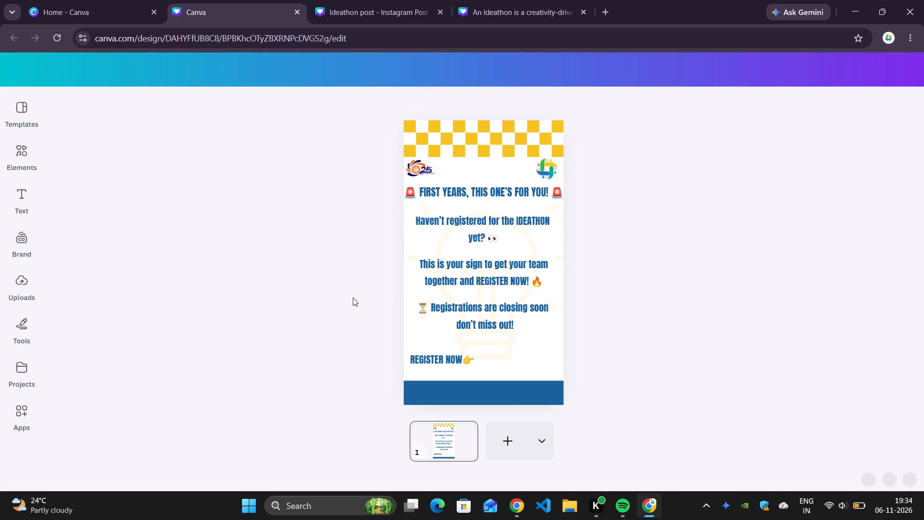
left_click(295, 12)
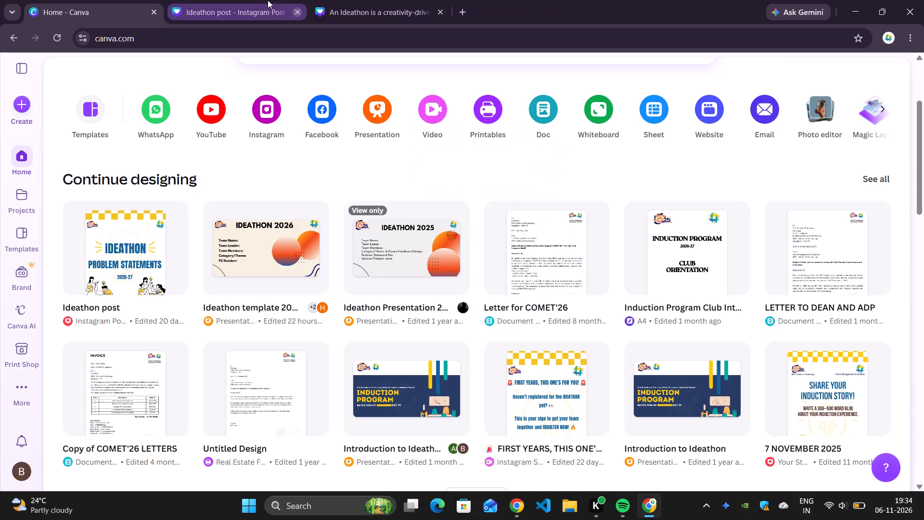
Review the toolkit's logo and fonts pages against pages 16 and 17 of the Ideathon post design.
left_click(267, 1)
left_click(351, 0)
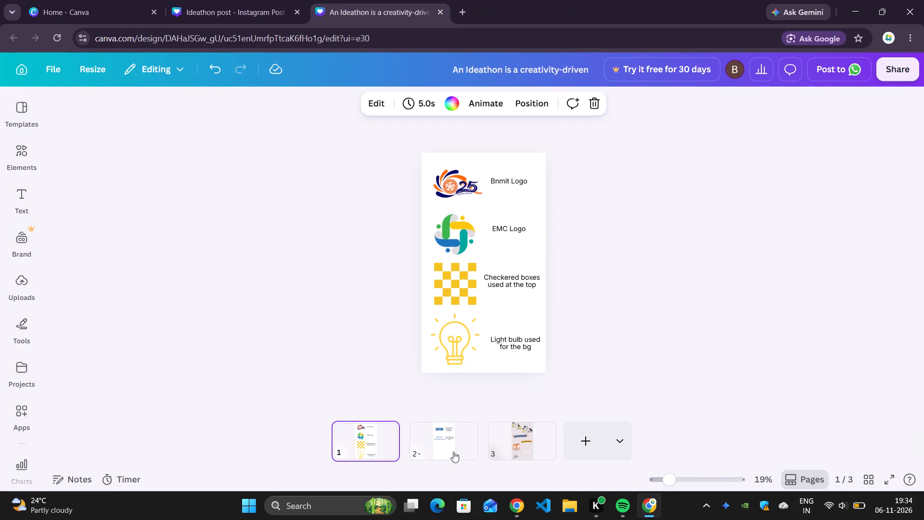
left_click(457, 455)
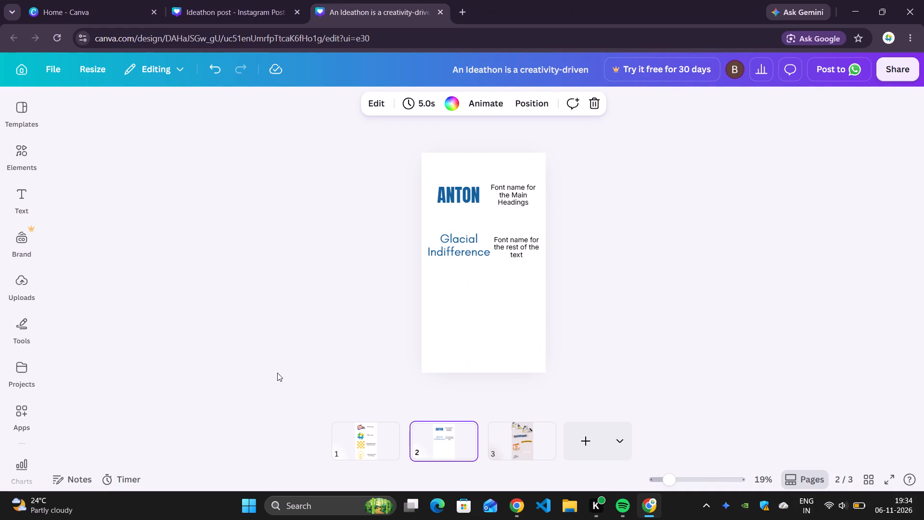
left_click(365, 443)
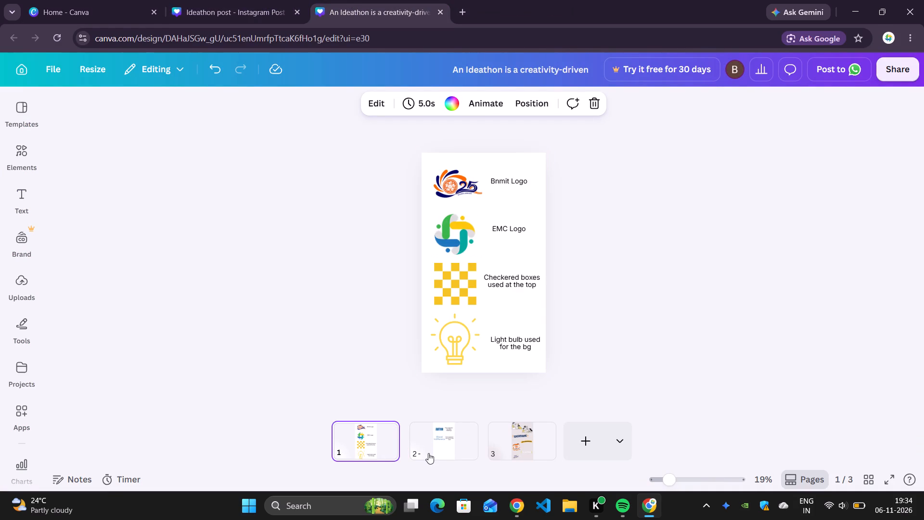
left_click(436, 450)
left_click(193, 0)
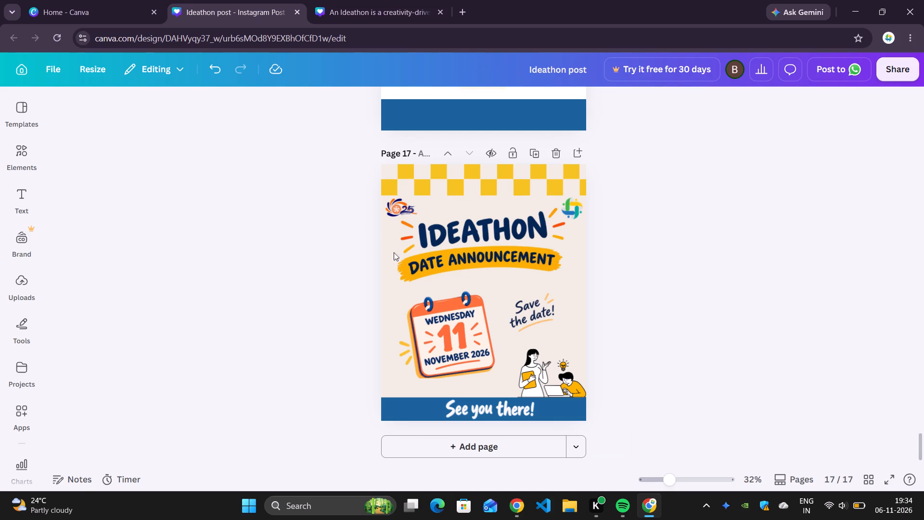
scroll(412, 265, "up", 5)
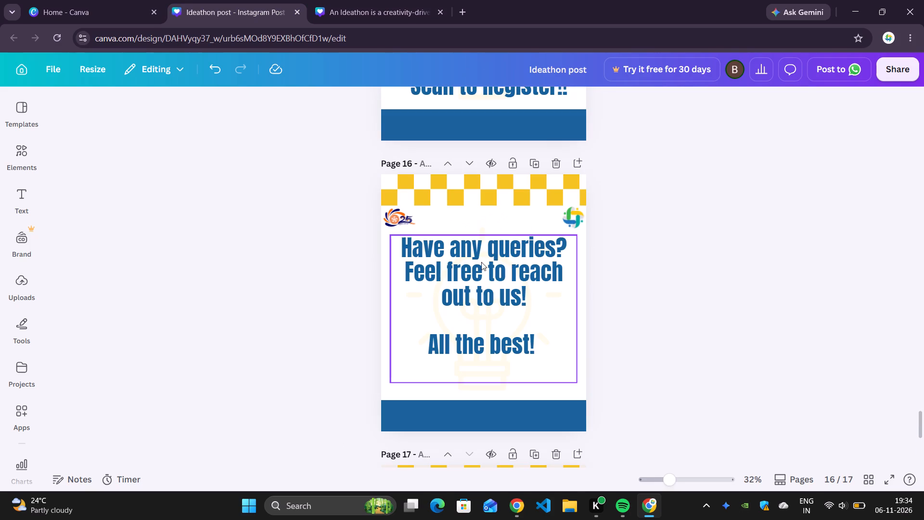
Return to the toolkit's fonts page and bring up the uploaded images.
left_click(393, 17)
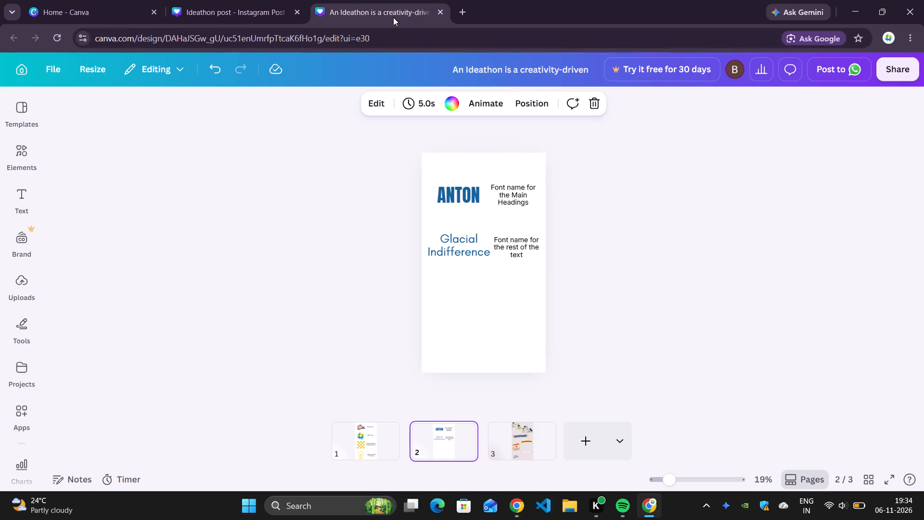
left_click(15, 295)
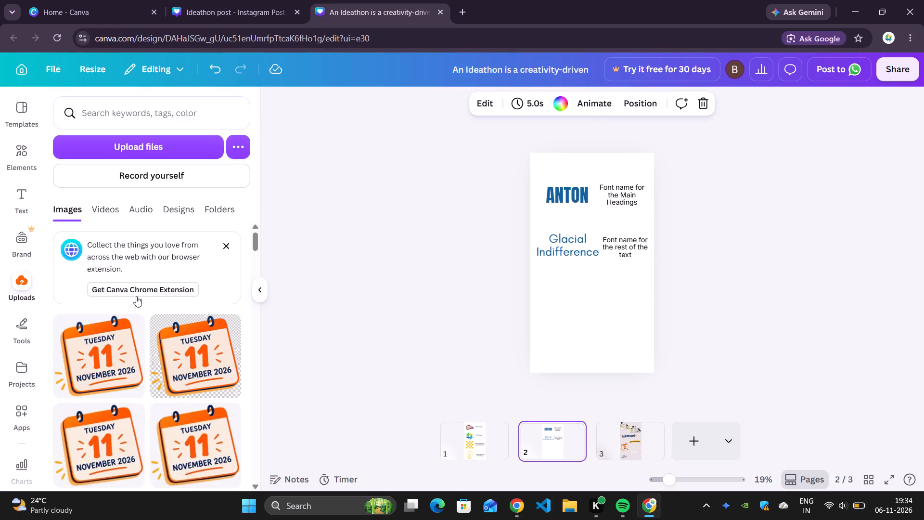
Duplicate the "Font name for the rest of the text" label on page 2, placing the copy below the original.
left_click(21, 196)
left_click(22, 333)
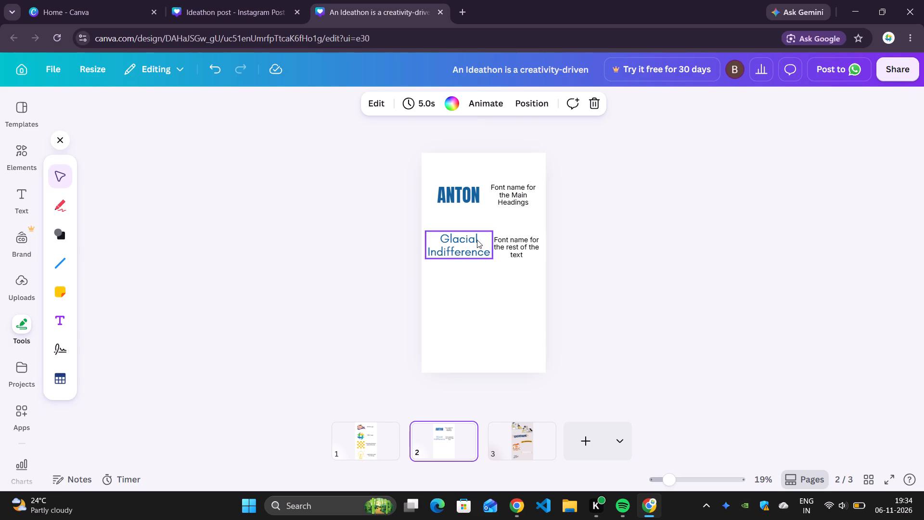
left_click(517, 244)
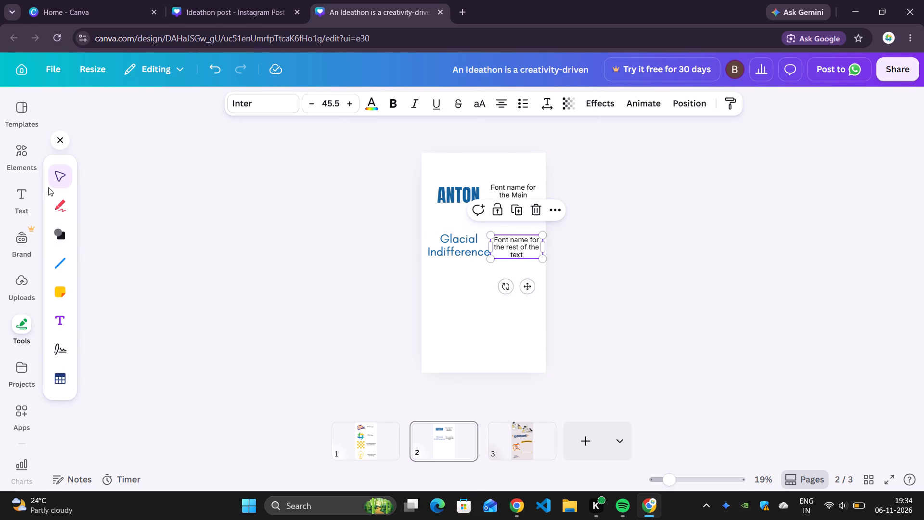
key("ctrl+d")
left_click(388, 285, "ctrl")
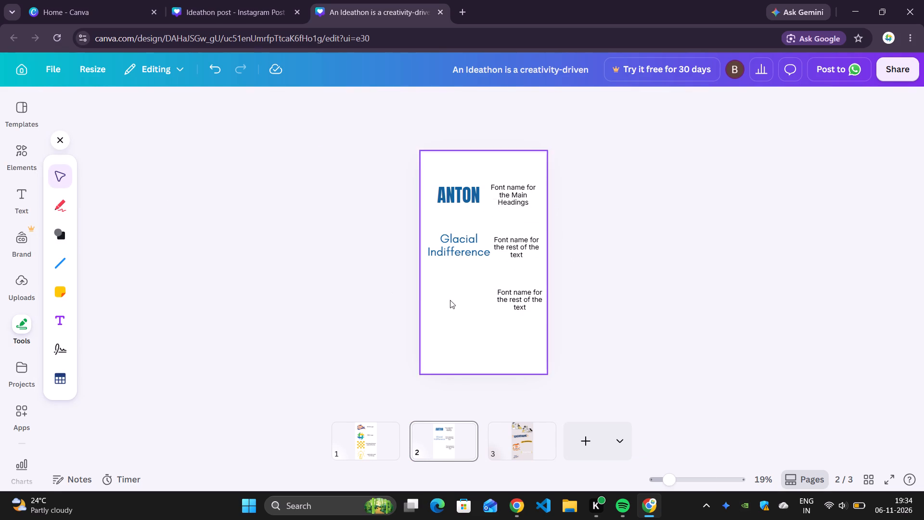
left_click_drag(446, 300, 383, 298)
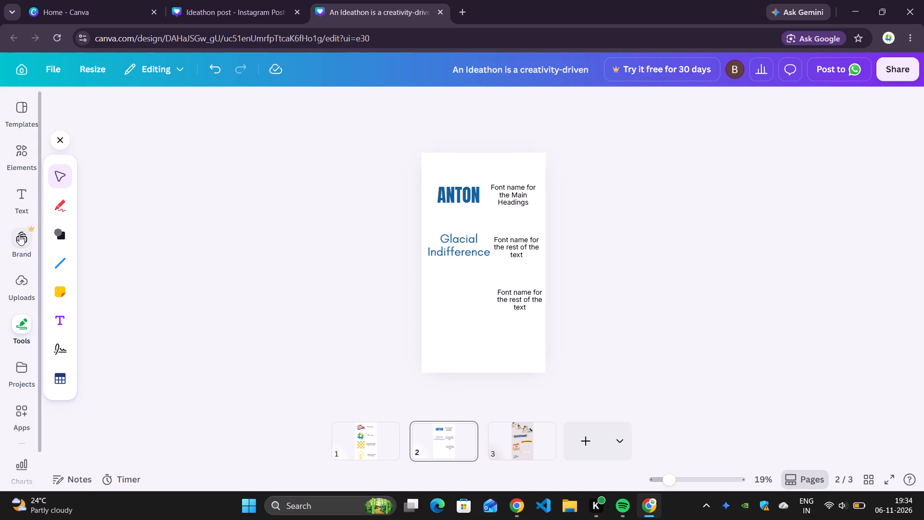
Set the lowest duplicated label's text colour to the Azure #1d75bb from the EMC logo's photo colours.
left_click(14, 292)
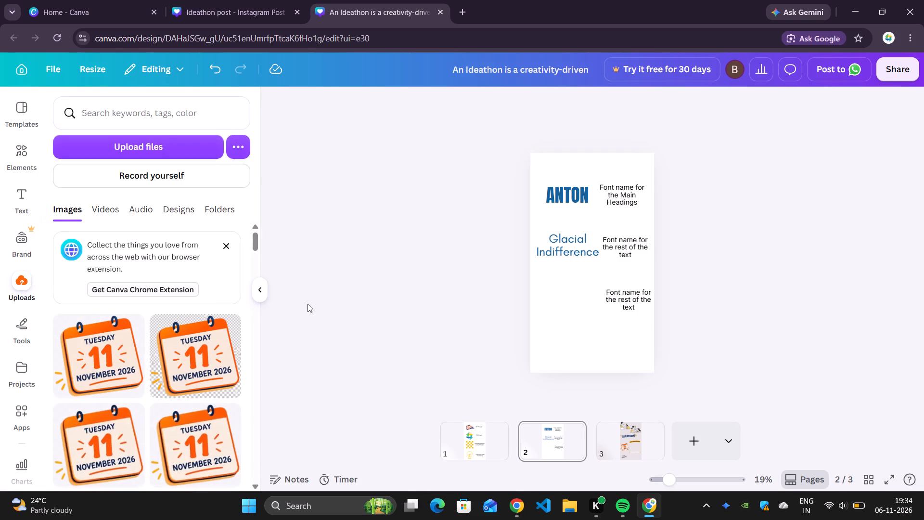
left_click(639, 299)
left_click(485, 100)
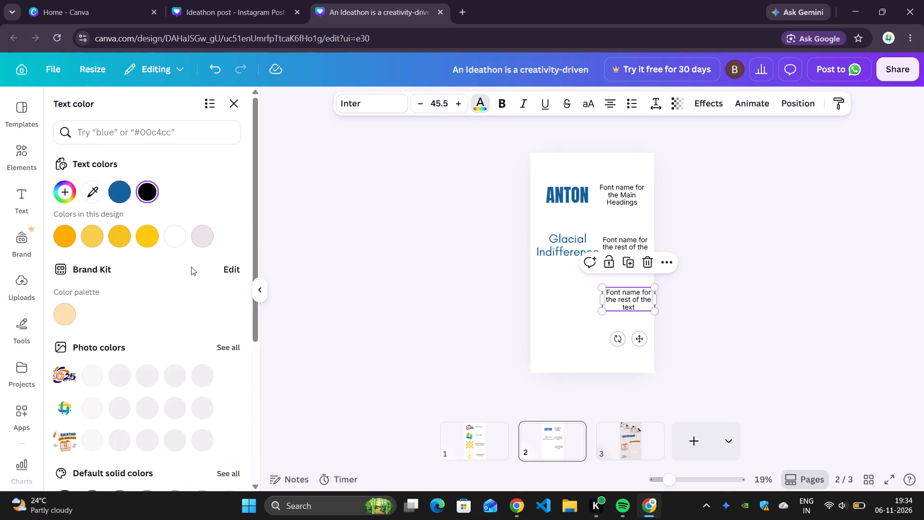
scroll(95, 367, "down", 1)
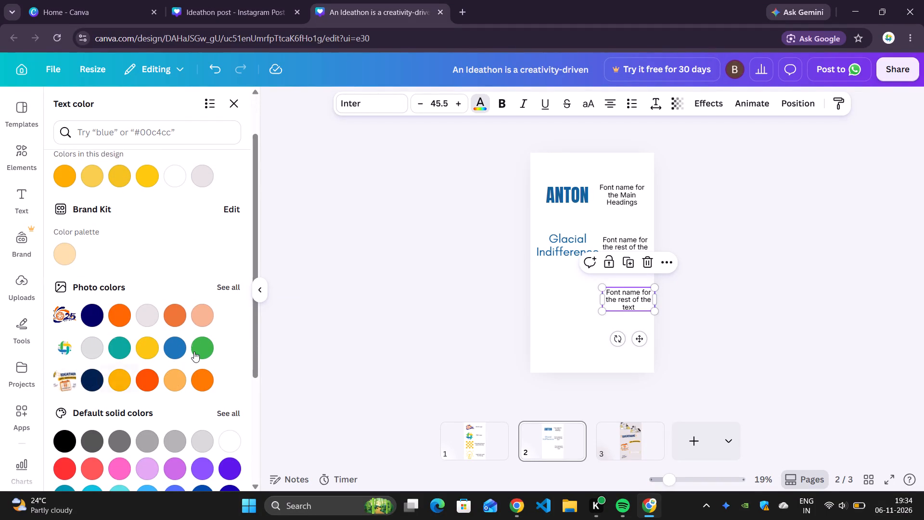
left_click(175, 349)
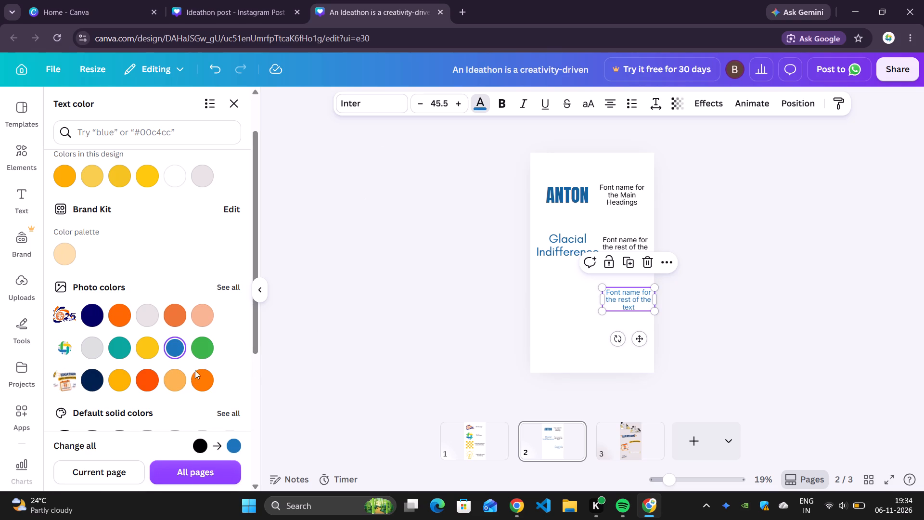
double_click(172, 349)
scroll(172, 349, "up", 5)
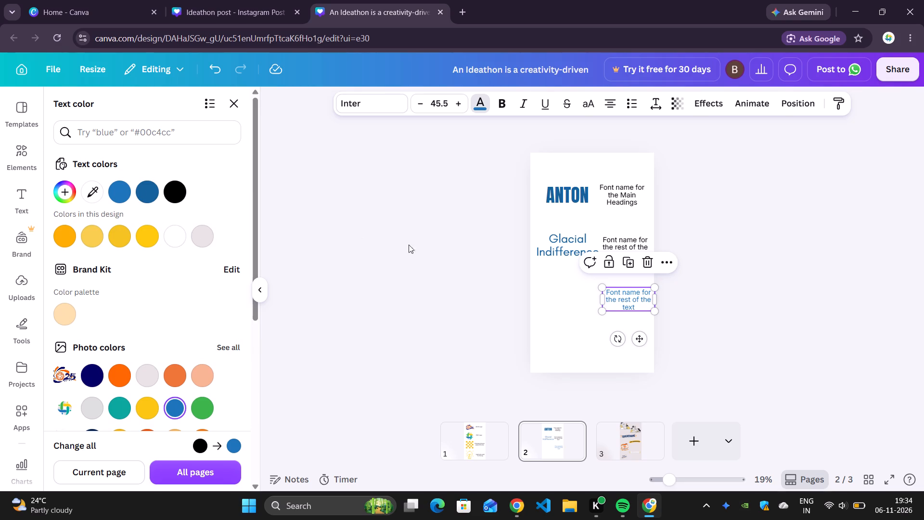
scroll(121, 234, "down", 2)
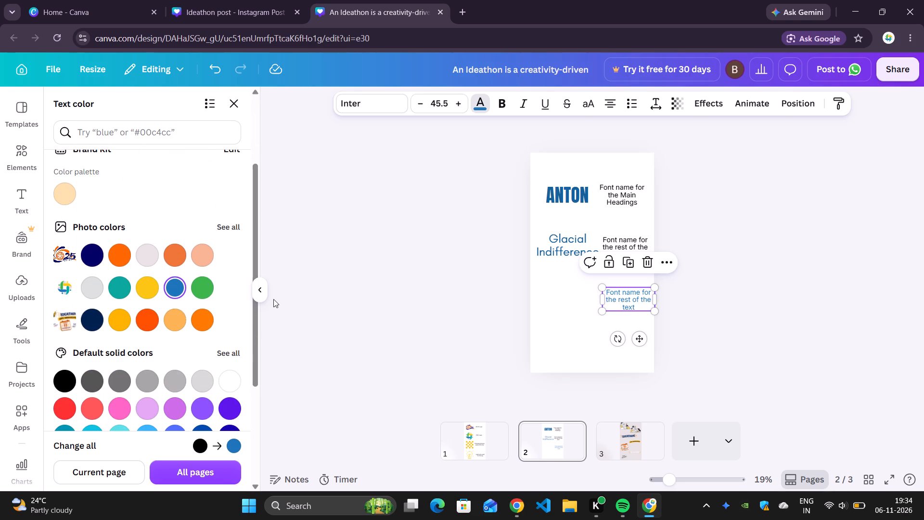
left_click(423, 341)
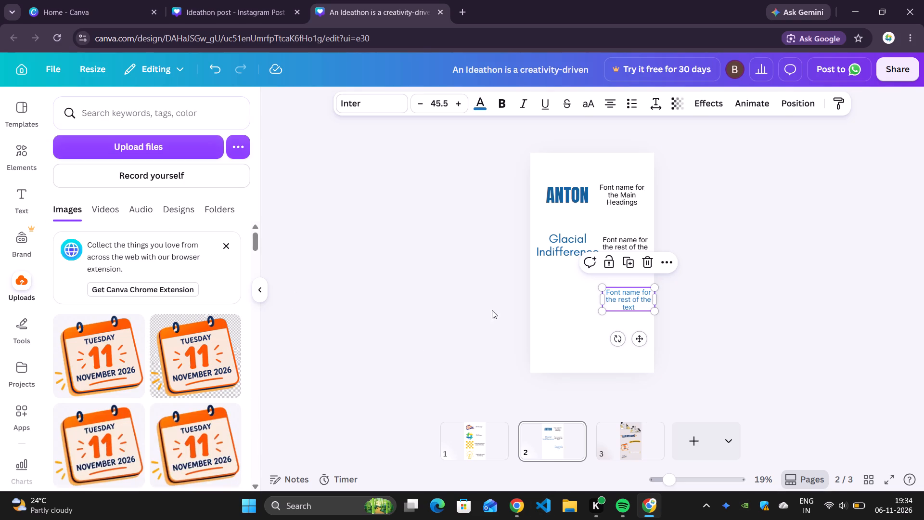
left_click(616, 446)
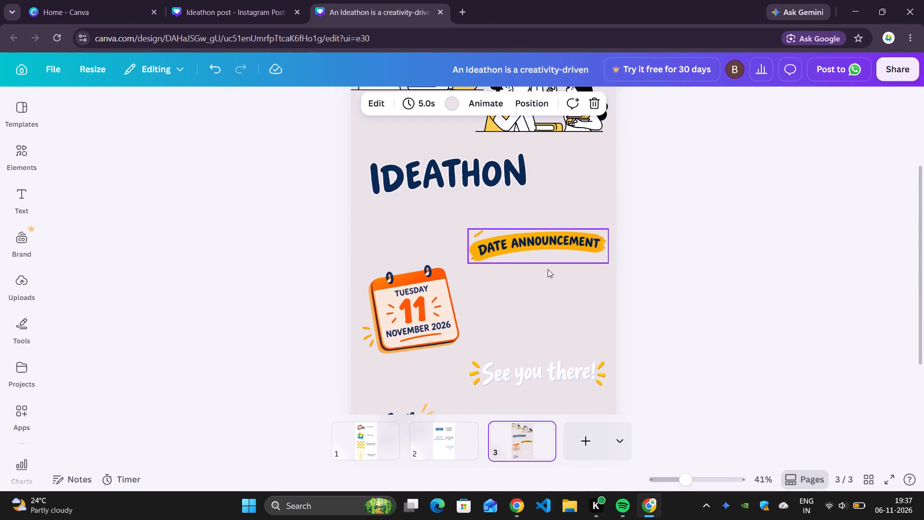
scroll(527, 247, "down", 1)
scroll(415, 302, "down", 1)
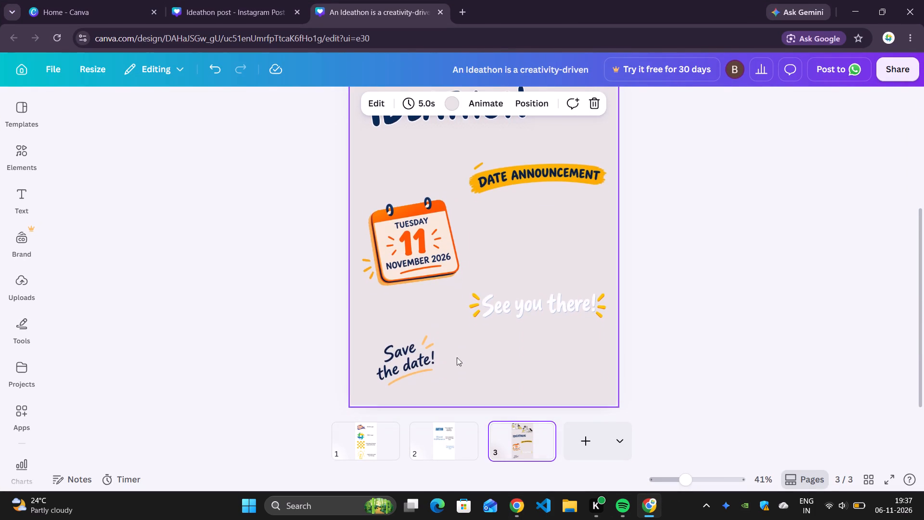
Copy the EMC logo from page 1 to page 2 and place it below the Glacial Indifference text.
left_click(436, 443)
left_click(391, 439)
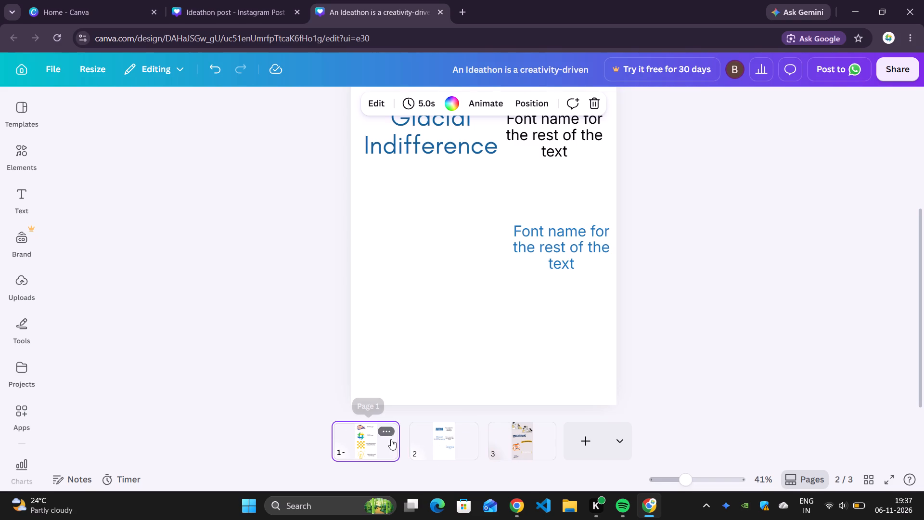
scroll(438, 230, "up", 2)
left_click(439, 204)
key("ctrl+c")
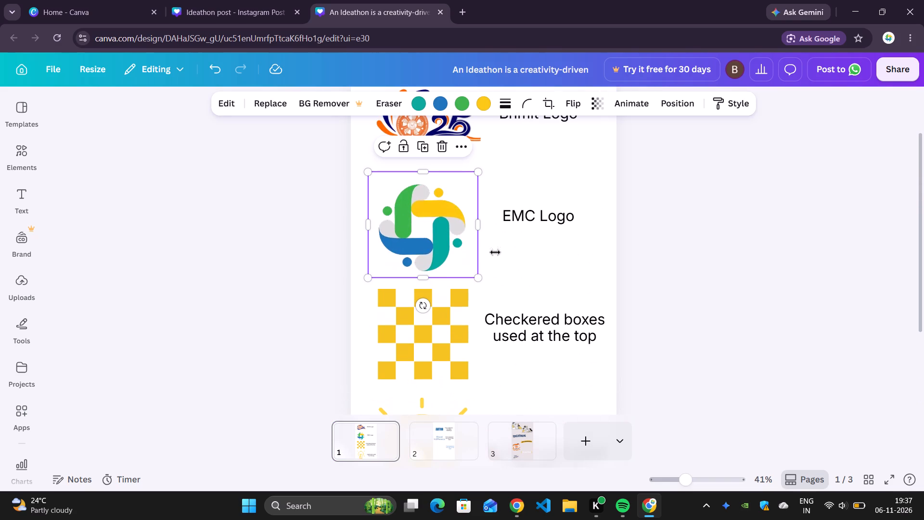
left_click(455, 448)
left_click(422, 305)
key("ctrl+v")
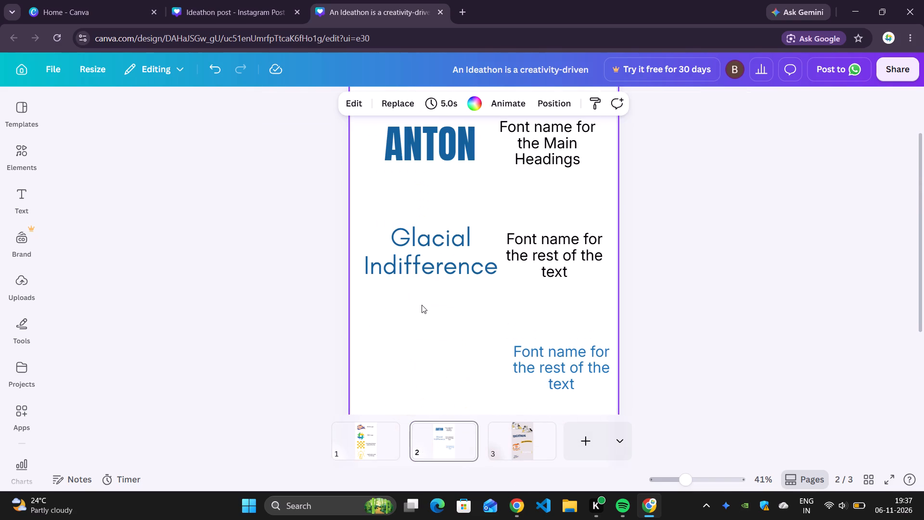
left_click_drag(441, 222, 447, 340)
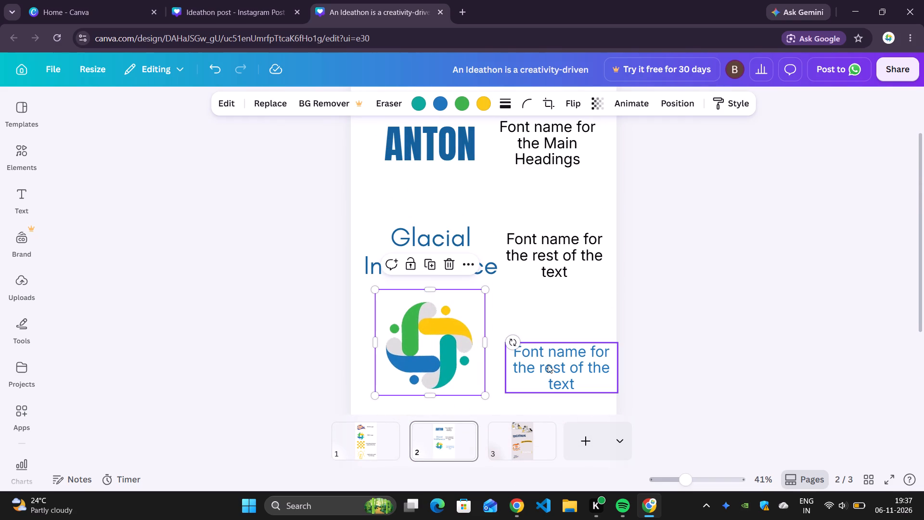
Examine the EMC logo's colours on page 2 and the photo colours offered for pages 1 and 2.
double_click(556, 364)
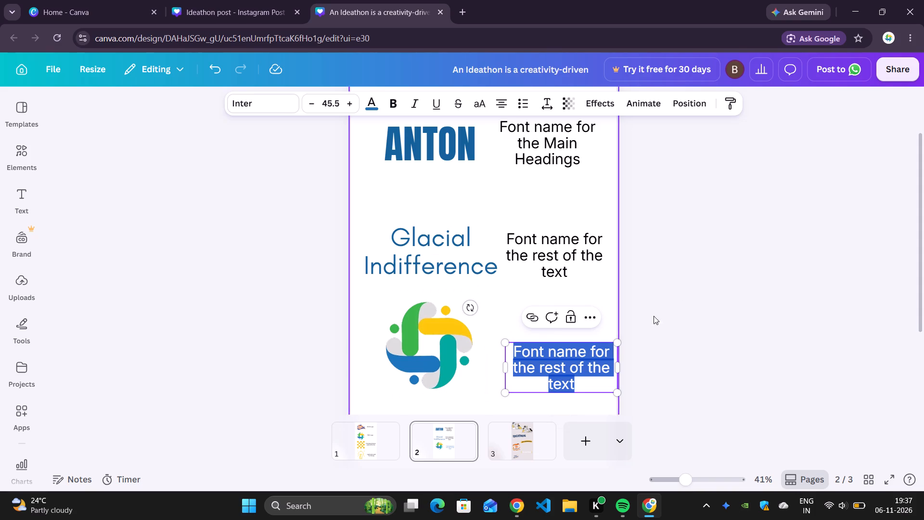
left_click(651, 317)
scroll(593, 340, "down", 1)
left_click(445, 217)
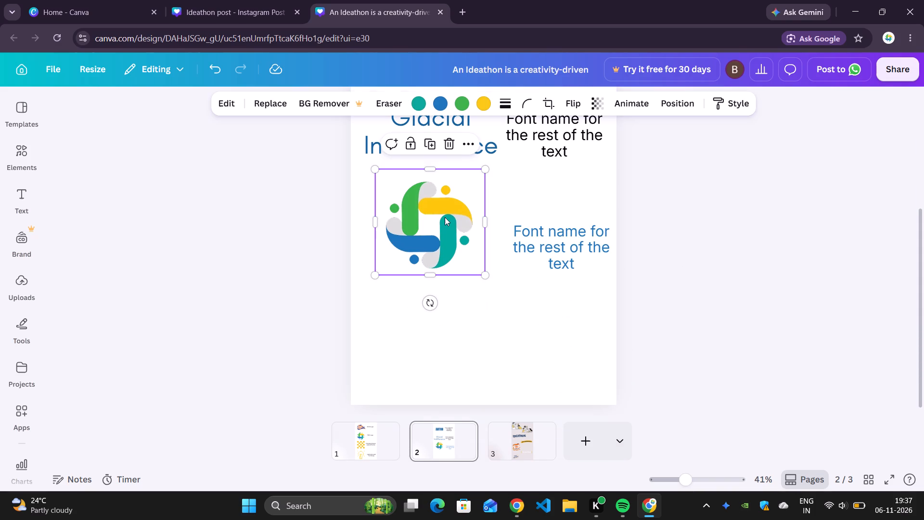
left_click(421, 105)
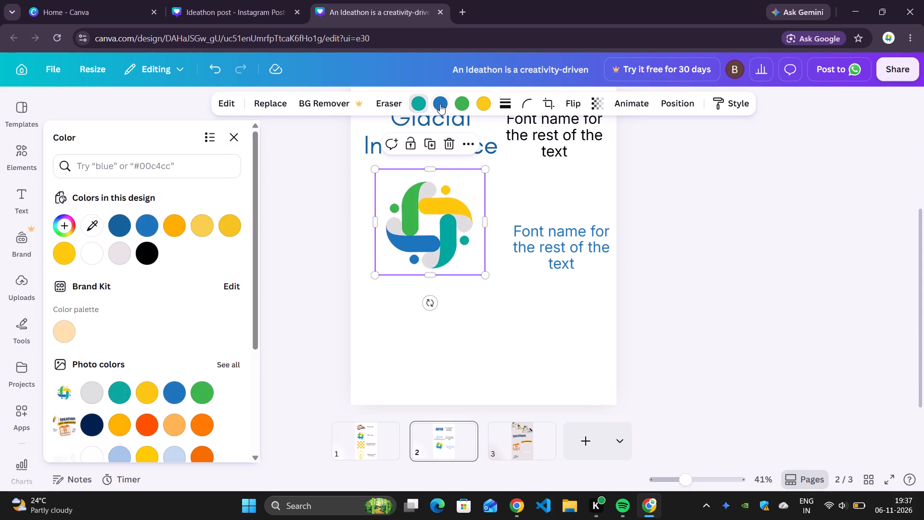
left_click(438, 102)
scroll(153, 317, "down", 1)
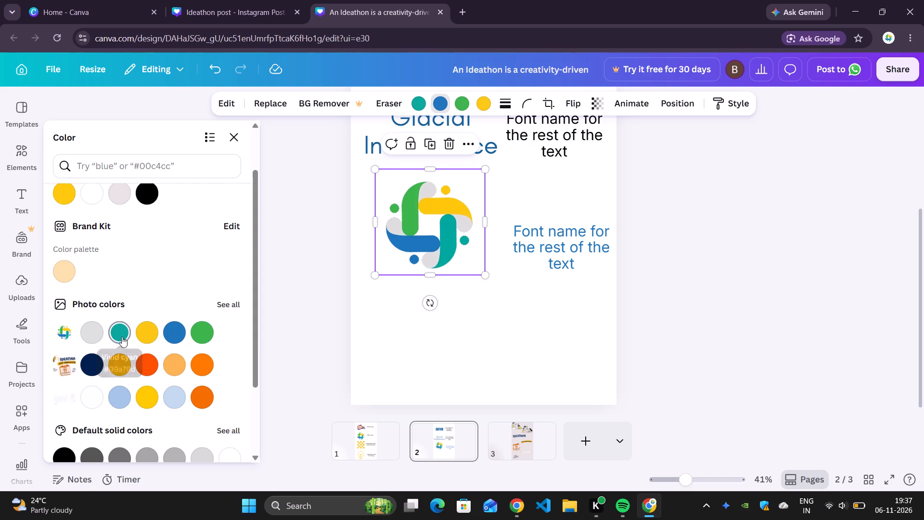
left_click(357, 442)
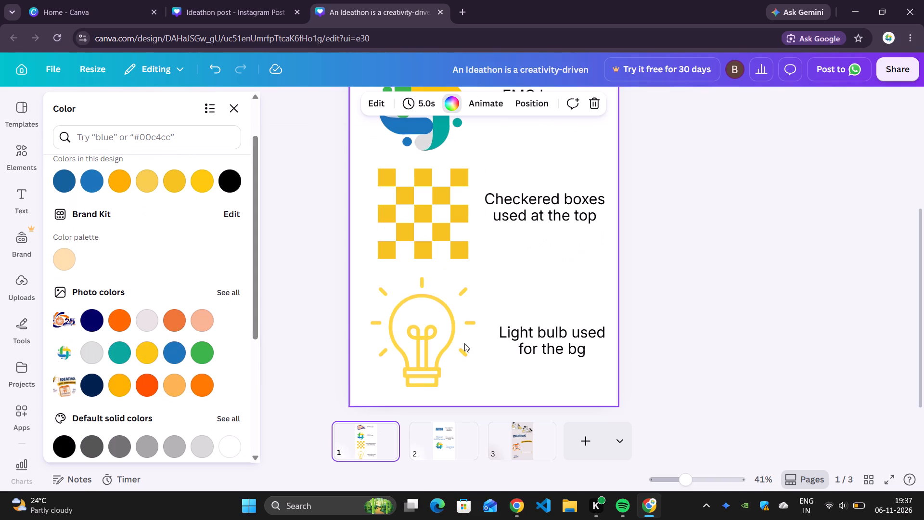
scroll(434, 298, "up", 1)
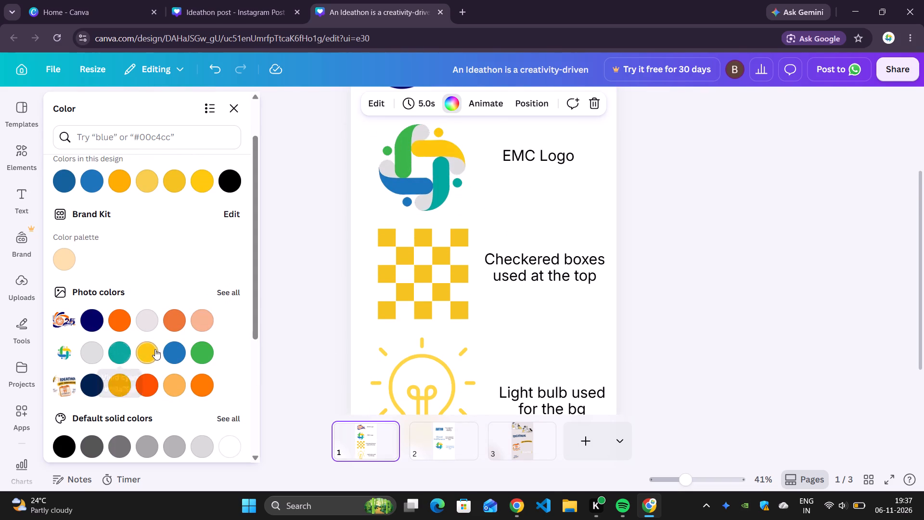
left_click(443, 451)
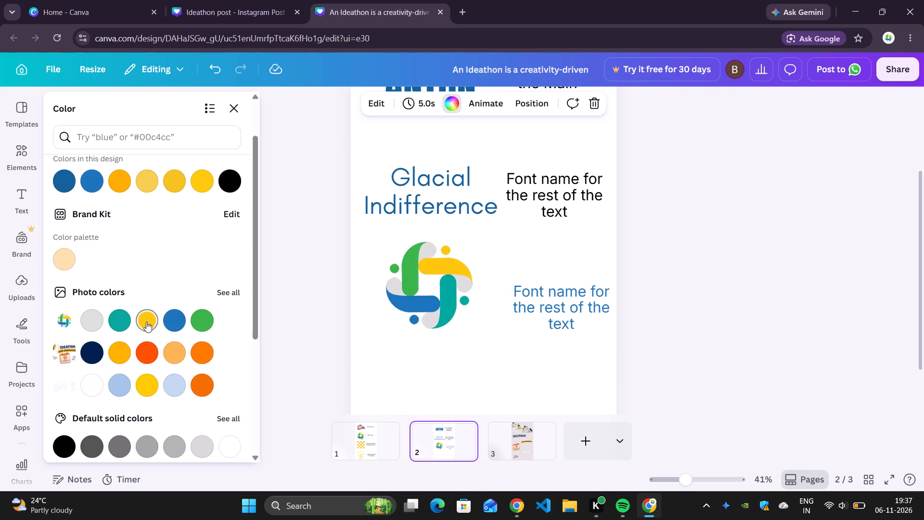
Replace the blue "Font name for the rest of the text" label beside the logo with "Yellow- ".
double_click(589, 310)
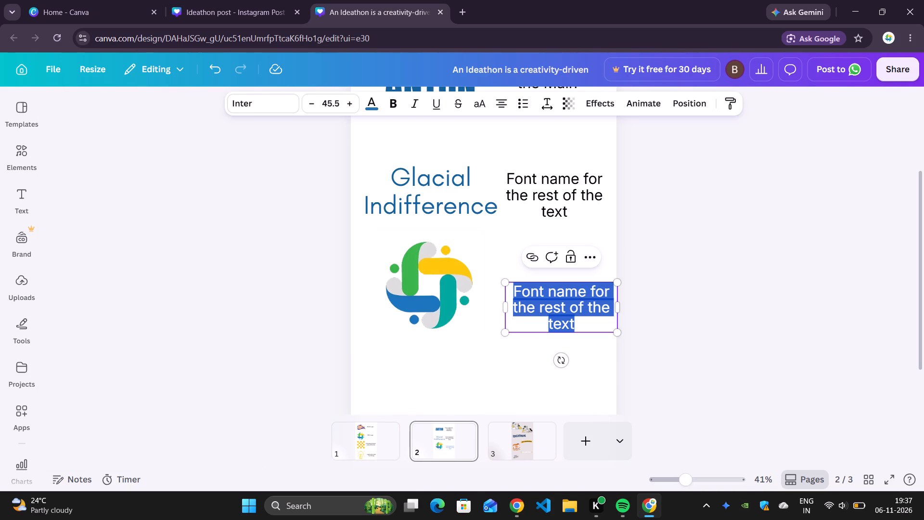
type("Yello")
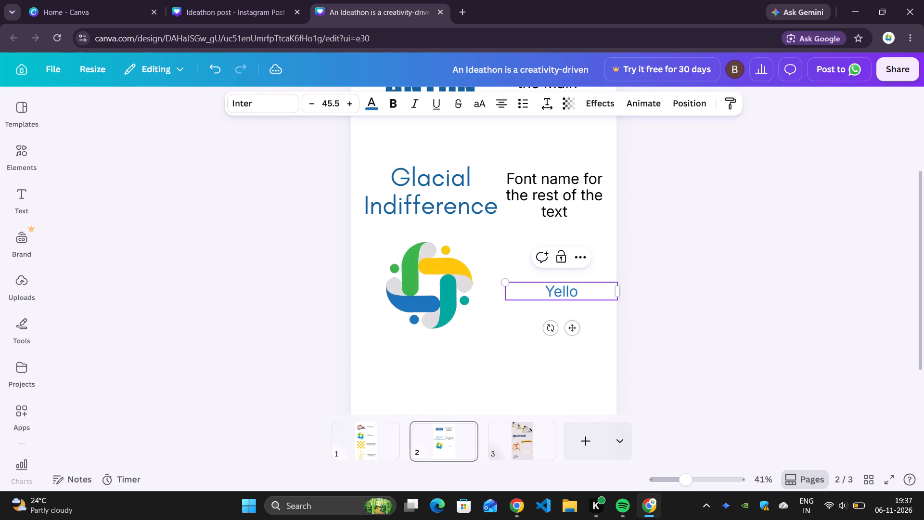
type("w-")
key("space")
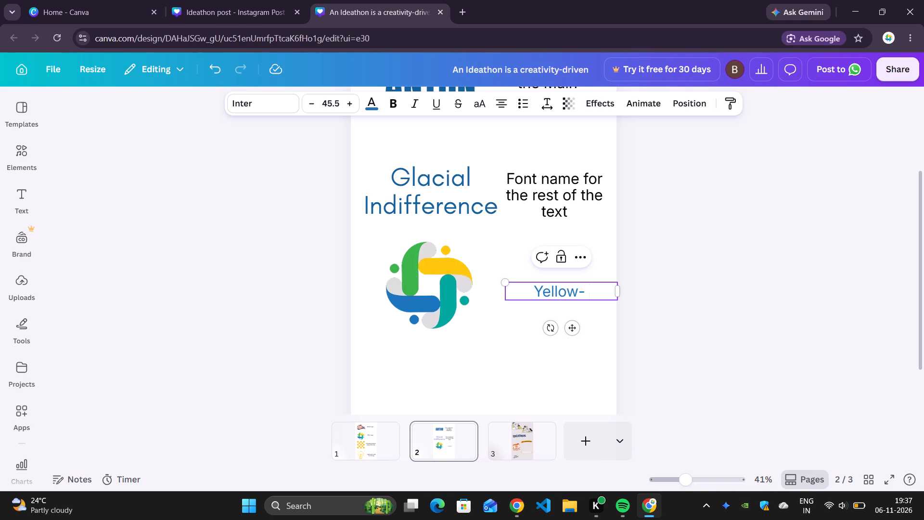
Colour the word "Yellow" in the new label with the EMC logo's yellow, #fcc711.
left_click(583, 292)
left_click_drag(575, 292, 536, 295)
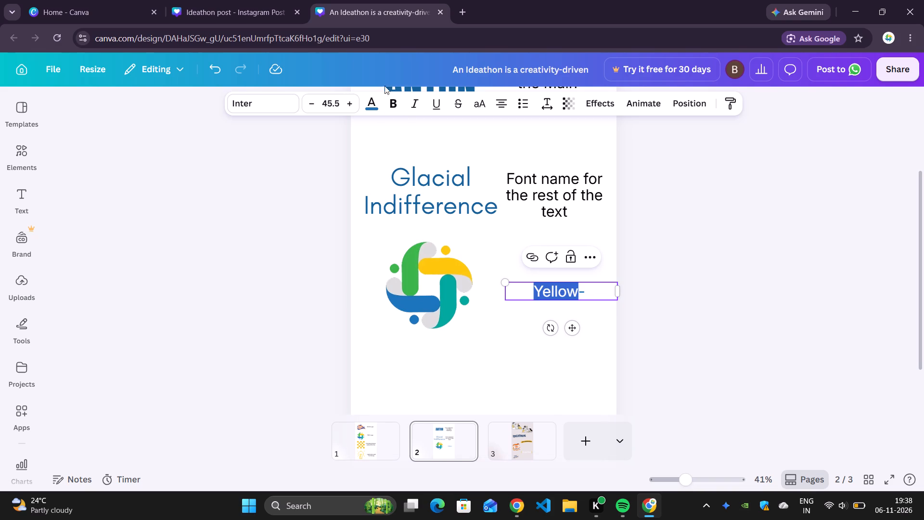
left_click(376, 104)
scroll(157, 317, "down", 2)
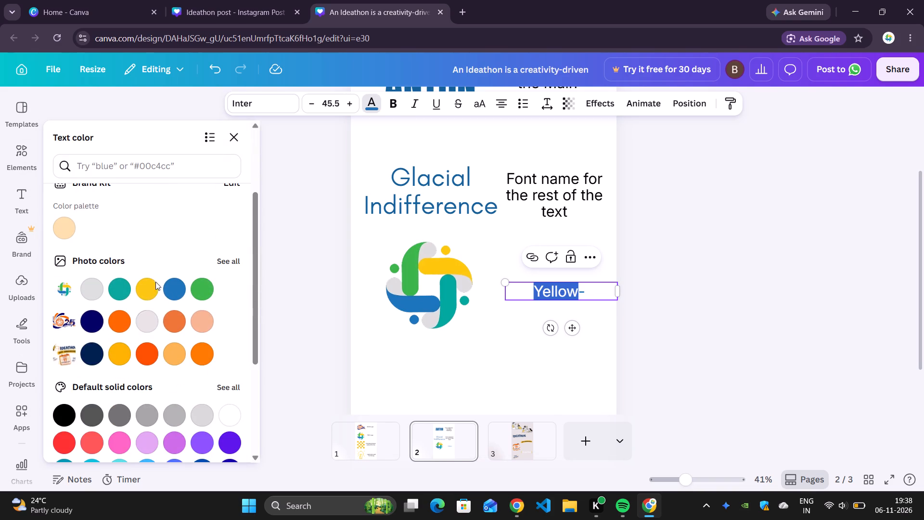
left_click(147, 287)
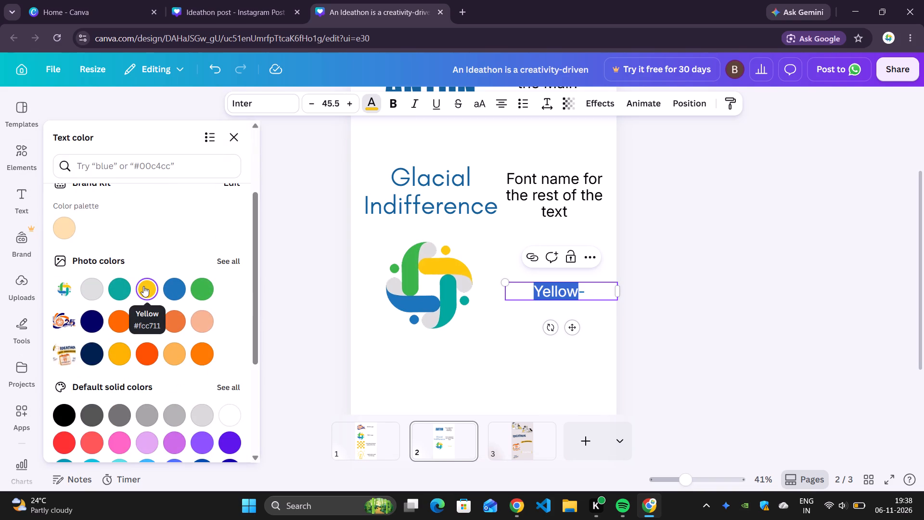
Examine the EMC logo's yellow among the photo colours to find its colour code.
right_click(146, 288)
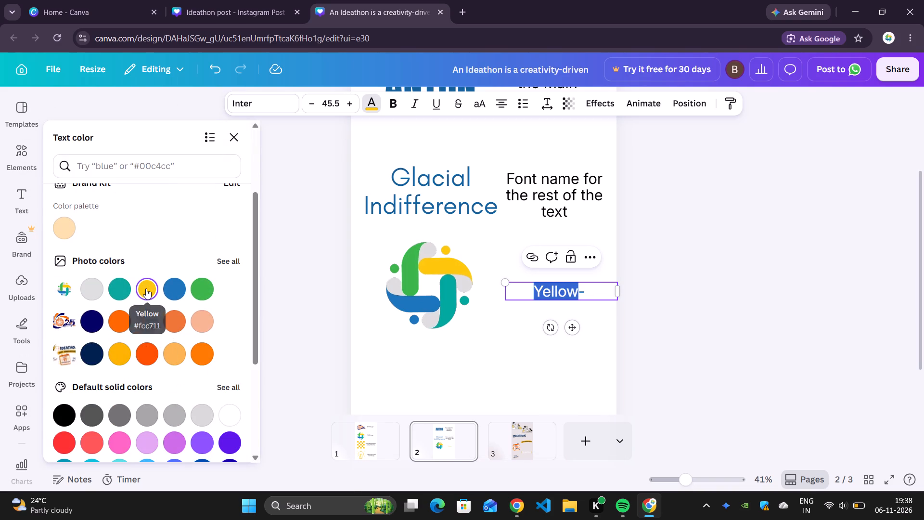
left_click(145, 288)
left_click(236, 259)
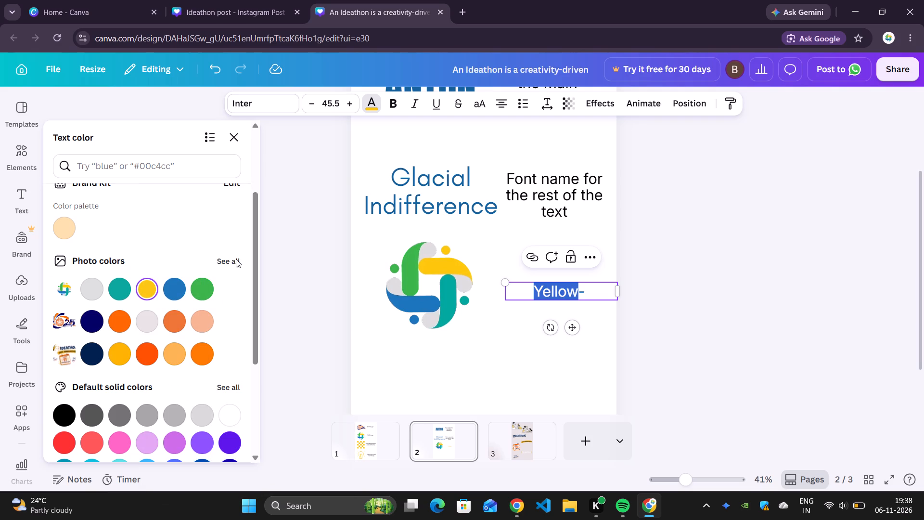
left_click(148, 185)
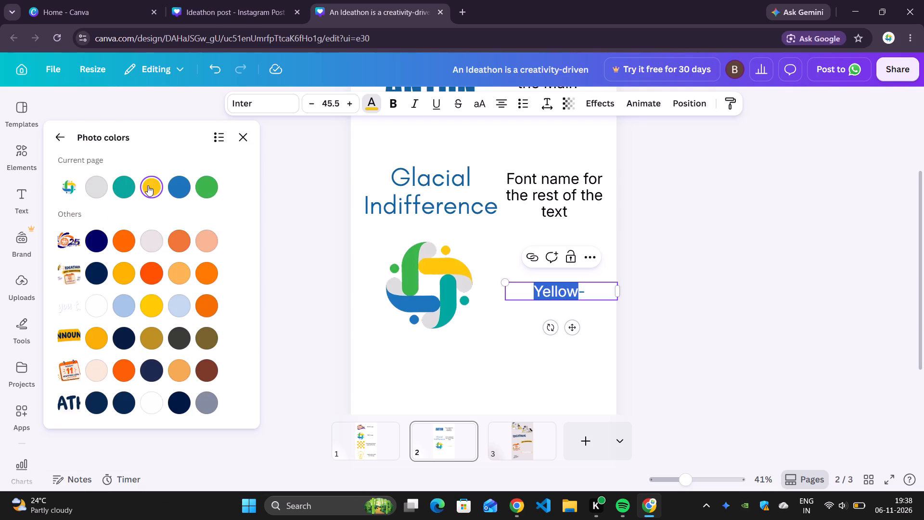
left_click(225, 134)
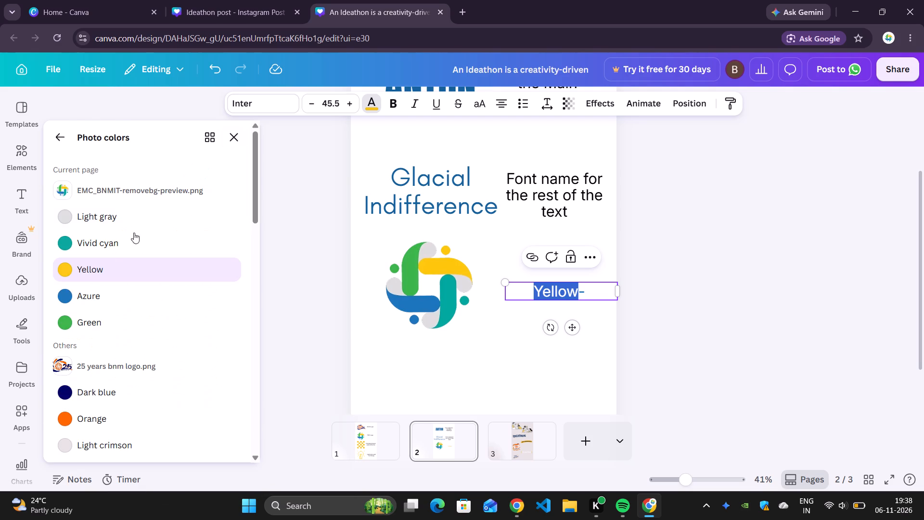
right_click(82, 271)
double_click(68, 266)
left_click(206, 137)
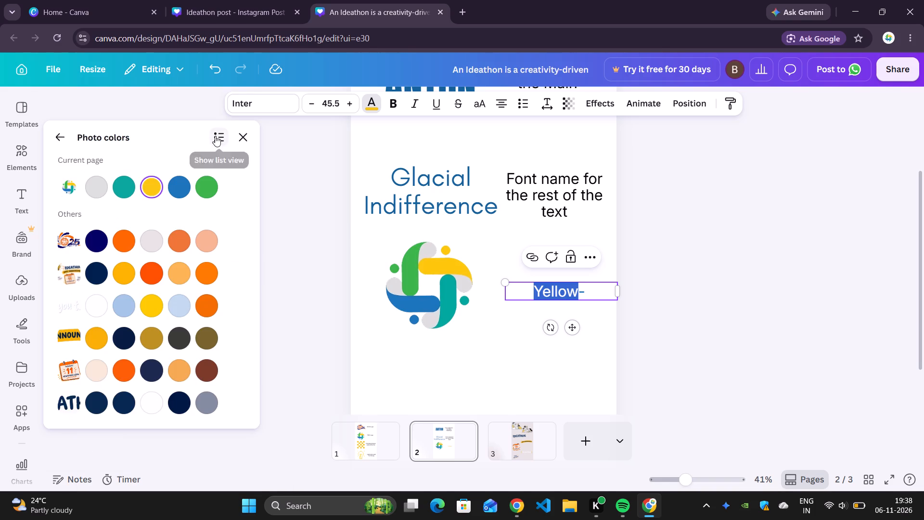
left_click(220, 135)
left_click(212, 138)
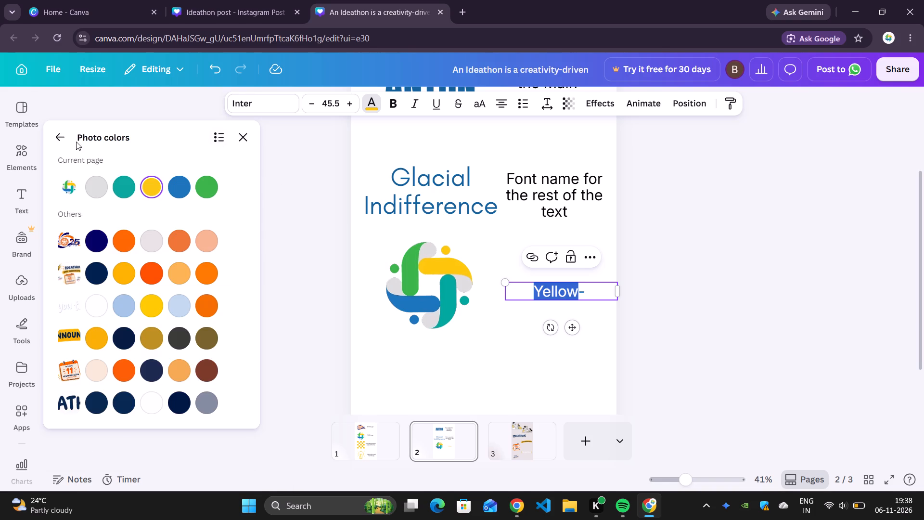
left_click(57, 140)
scroll(139, 288, "down", 2)
scroll(139, 288, "up", 4)
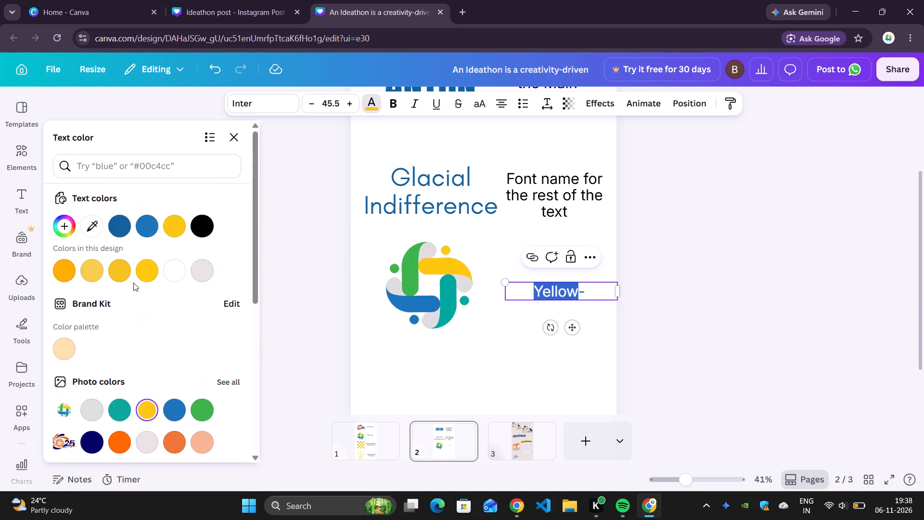
scroll(94, 226, "down", 1)
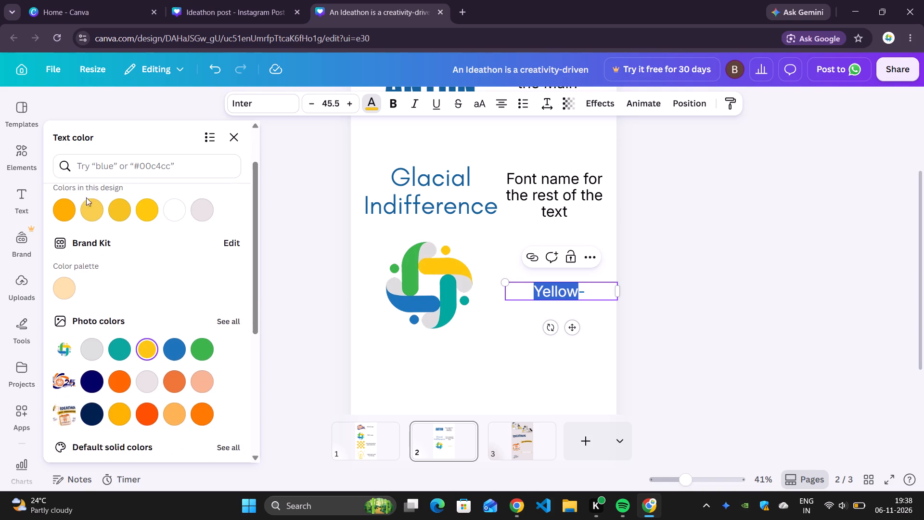
scroll(87, 199, "up", 1)
left_click(95, 224)
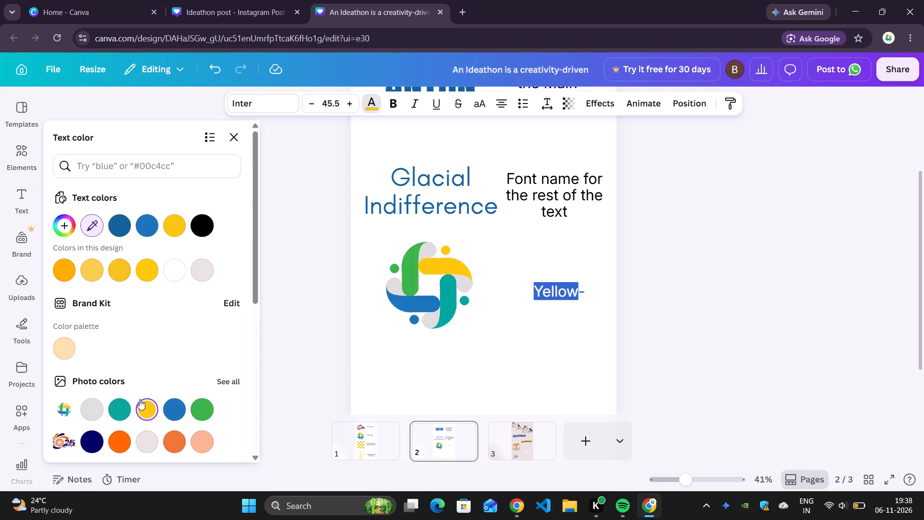
left_click(146, 407)
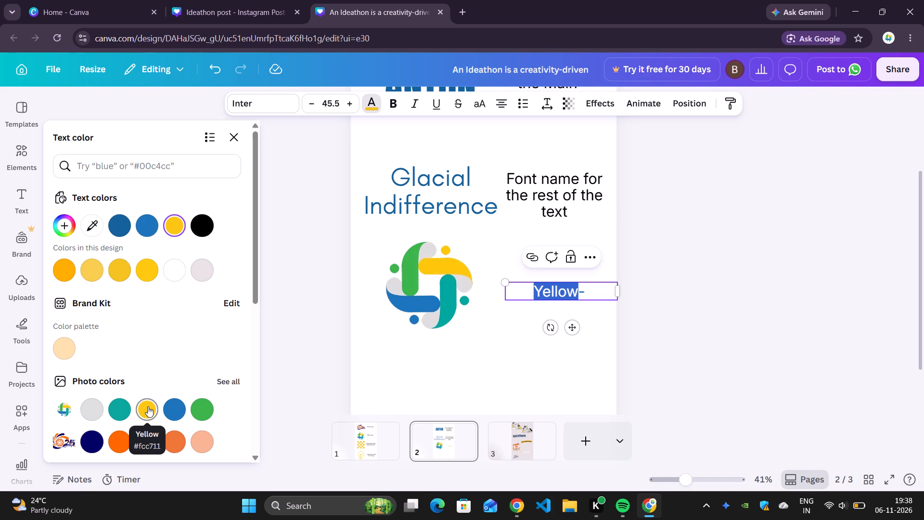
Retype the dash in yellow and add the code so the label beside the logo reads "Yellow-#fcc711".
left_click(582, 289)
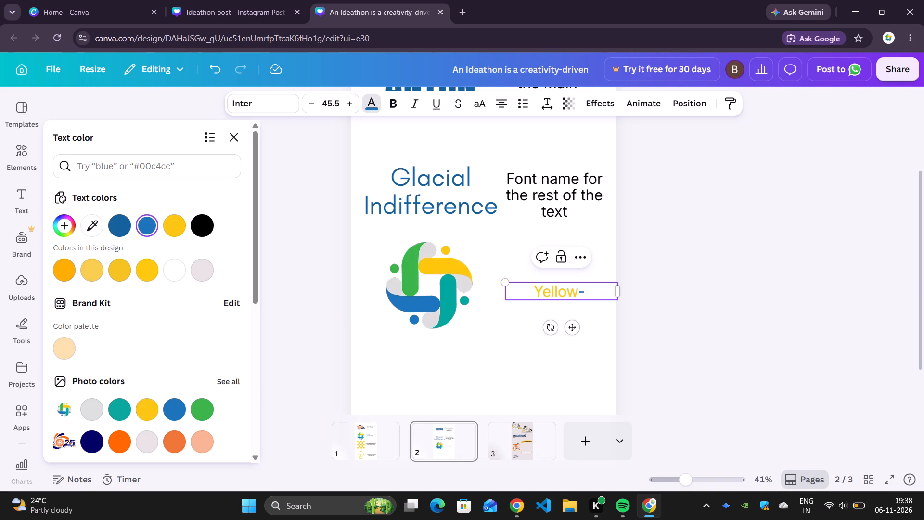
key("BackSpace")
type("-")
key("space")
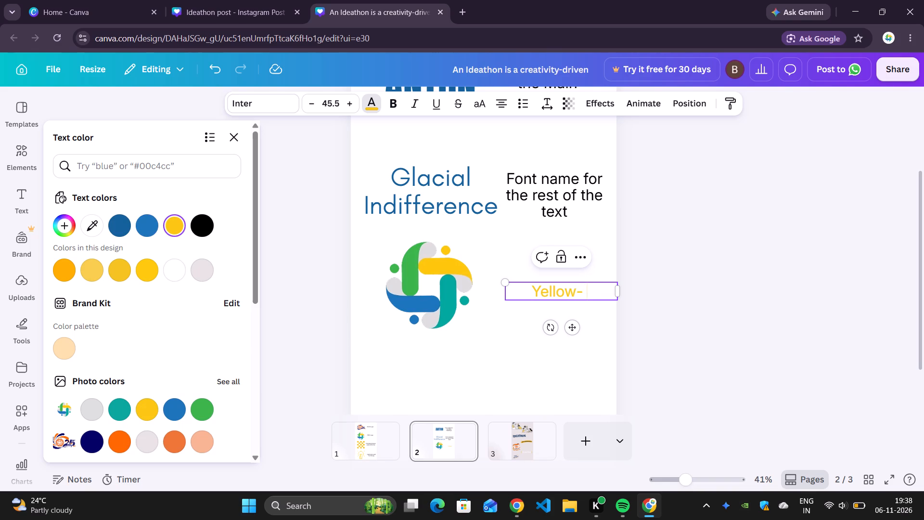
key("BackSpace")
type("fcc")
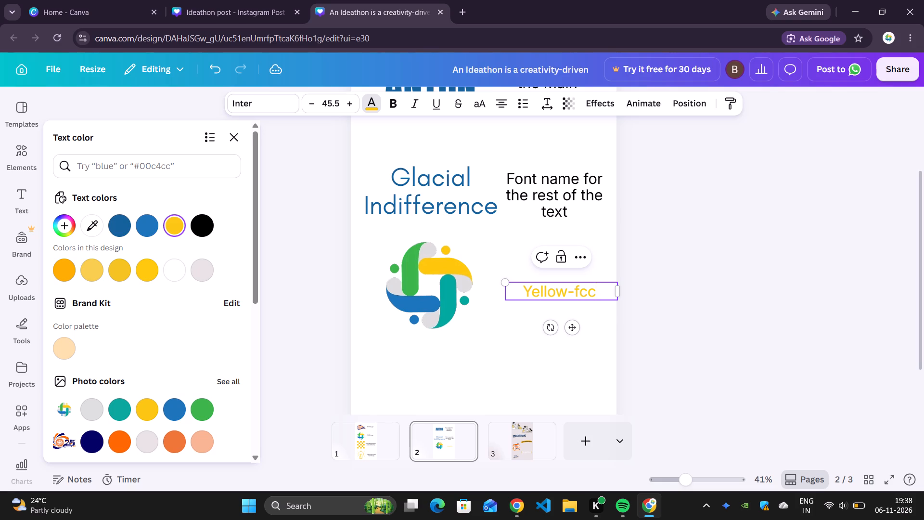
type("711")
key("Left")
key("Left")
key("Left")
key("Left")
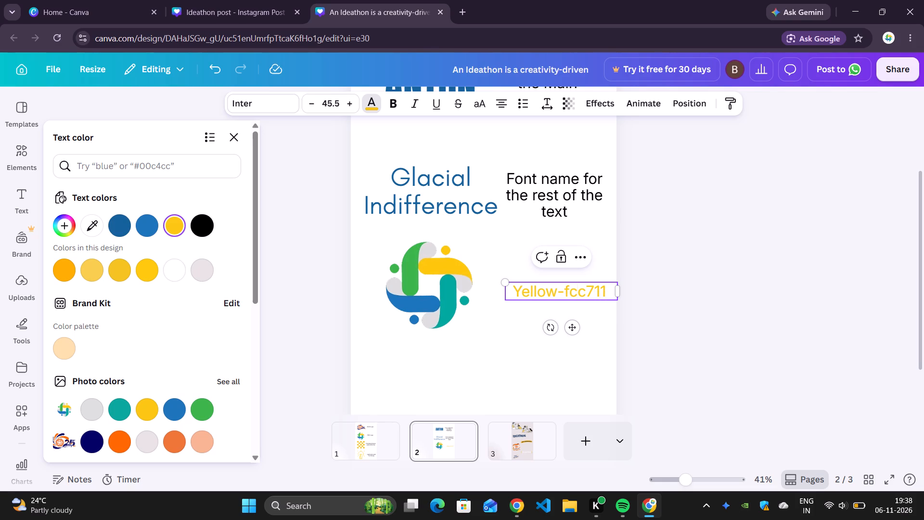
key("Left")
key("Left")
key("shift+numbersign")
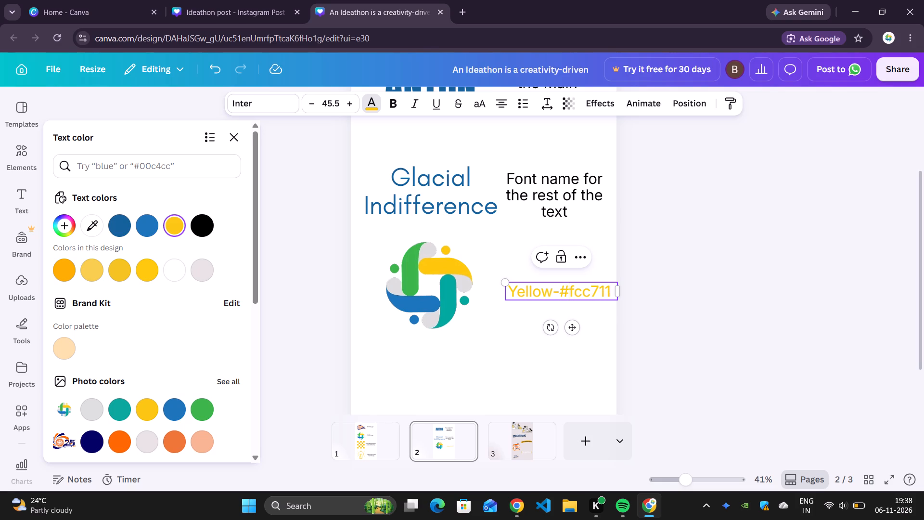
left_click(691, 297)
left_click(653, 299)
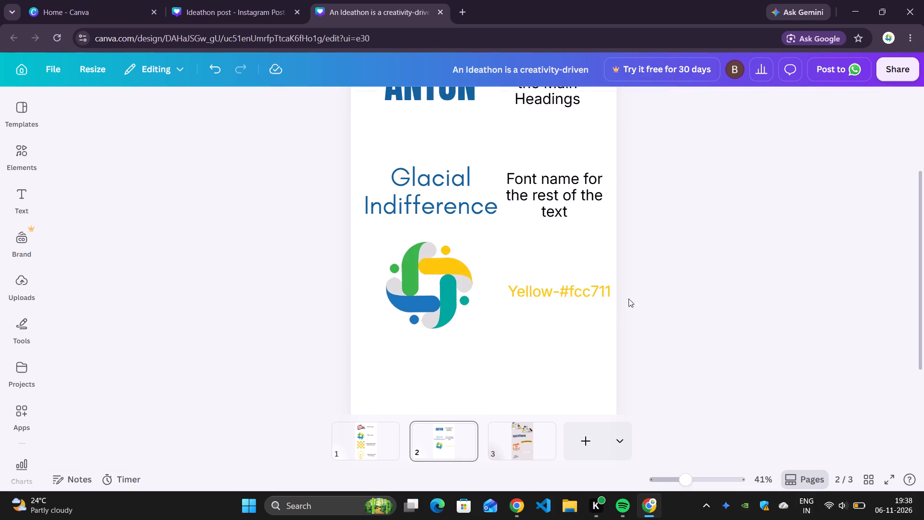
Duplicate the "Yellow-#fcc711" label and stack the two copies beside the EMC logo, starting level with the logo's top.
left_click(564, 295)
key("ctrl+d")
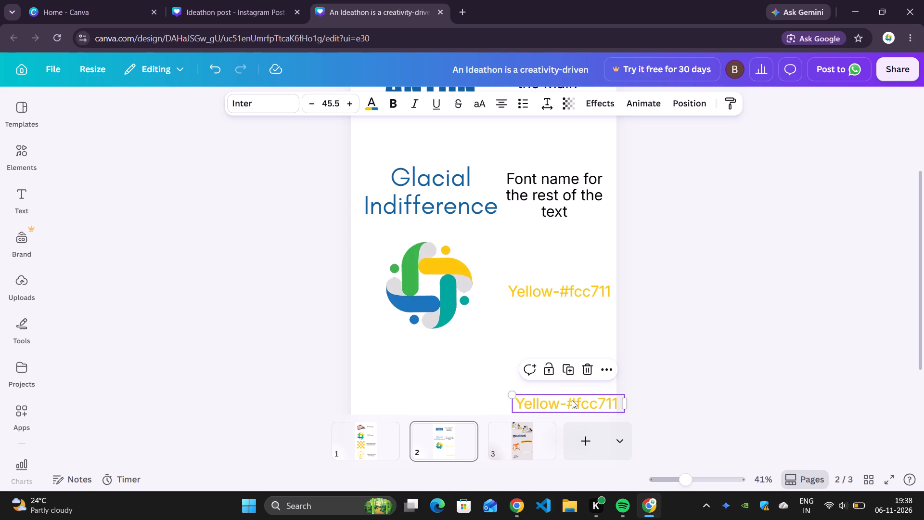
left_click(666, 371)
left_click_drag(577, 407, 565, 317)
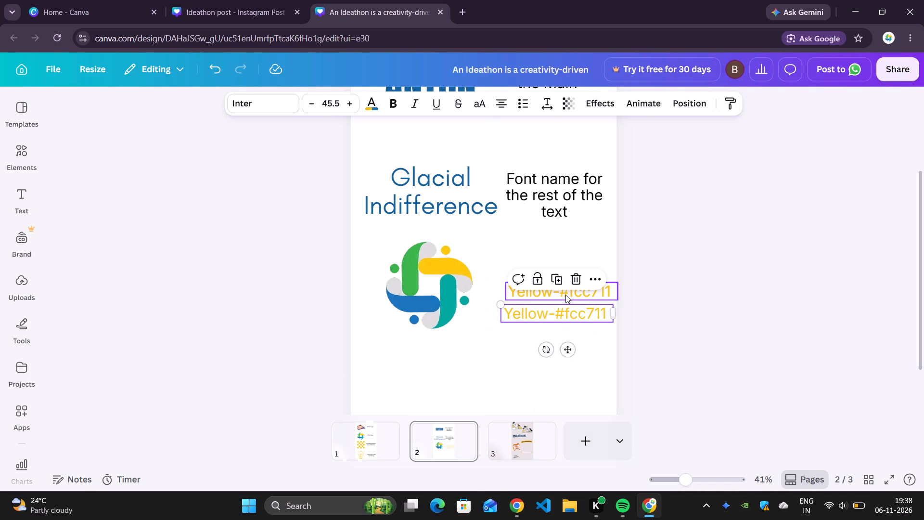
left_click_drag(565, 295, 560, 257)
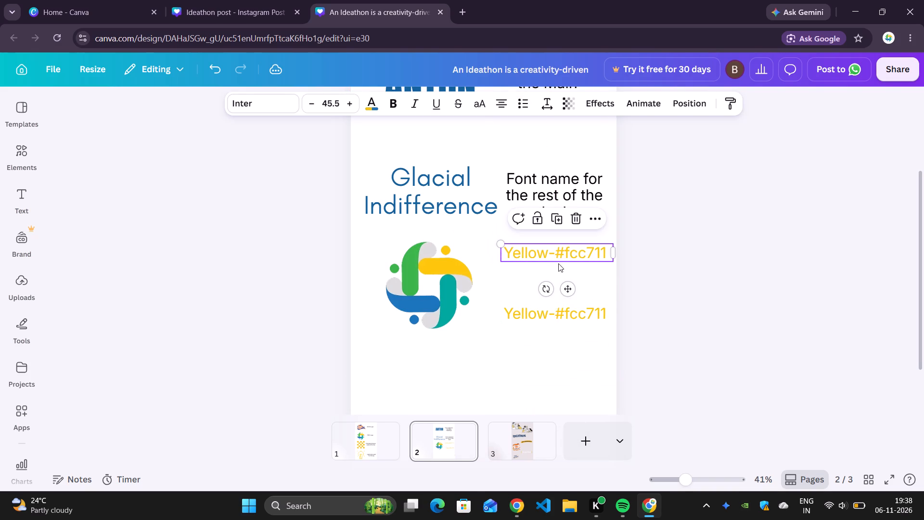
left_click_drag(554, 314, 558, 282)
left_click(567, 286)
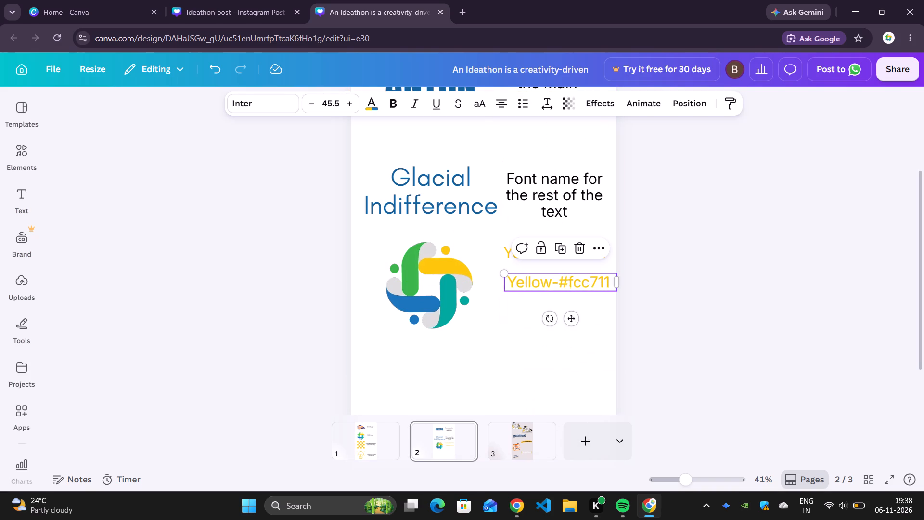
Colour the lower duplicate label with the azure blue sampled from the EMC logo's photo colours.
left_click(440, 291)
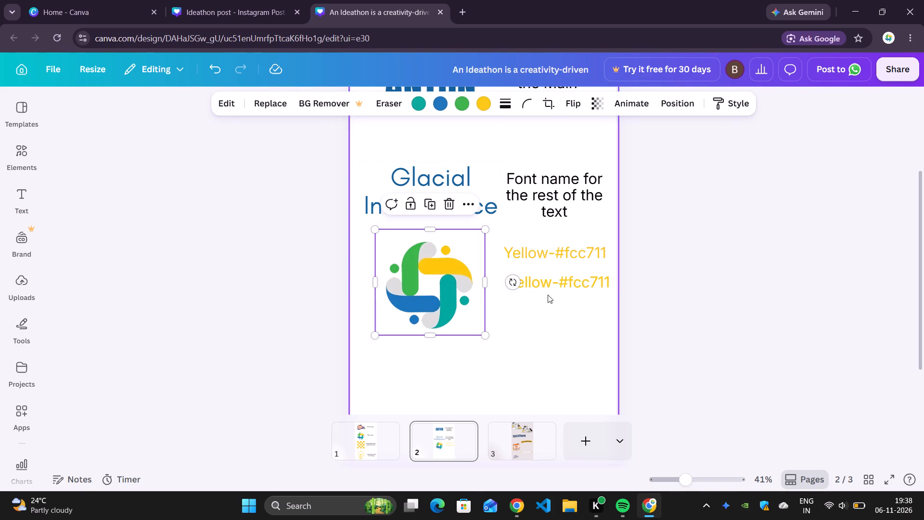
left_click(544, 285)
left_click(374, 106)
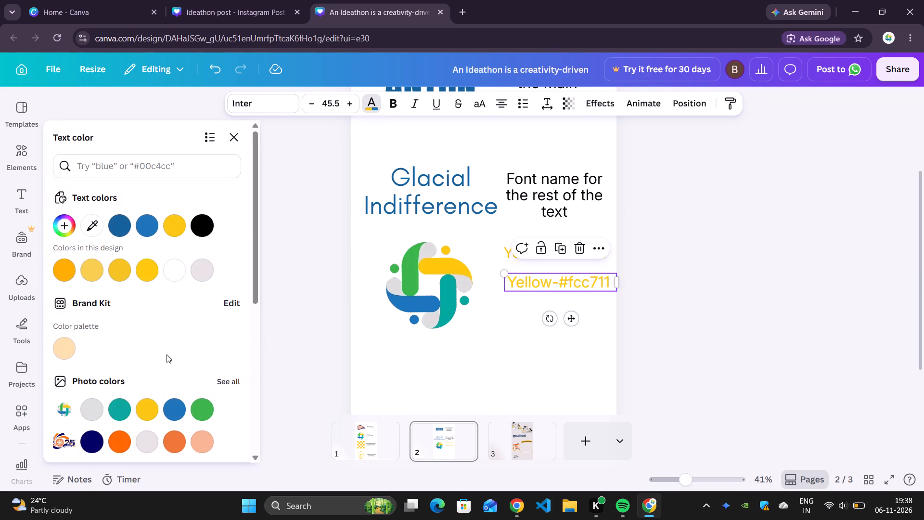
scroll(119, 306, "down", 2)
scroll(103, 219, "up", 3)
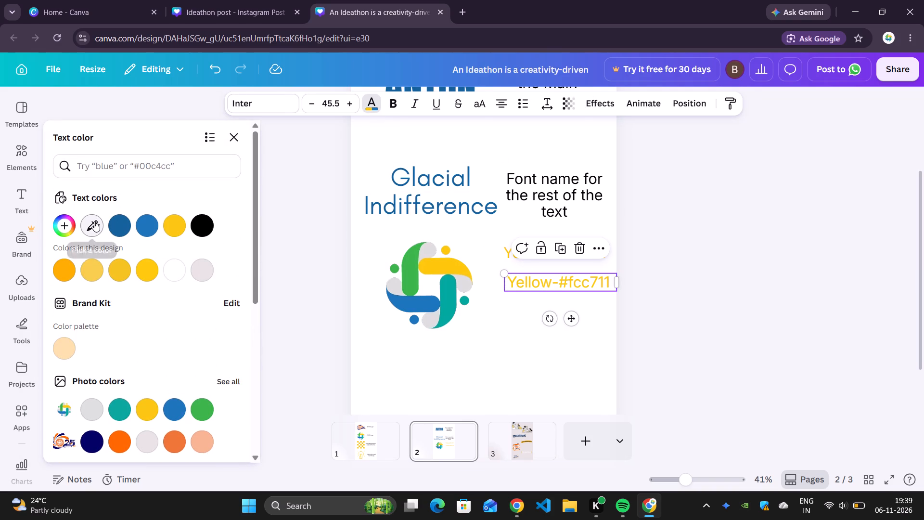
left_click(94, 221)
scroll(128, 337, "down", 1)
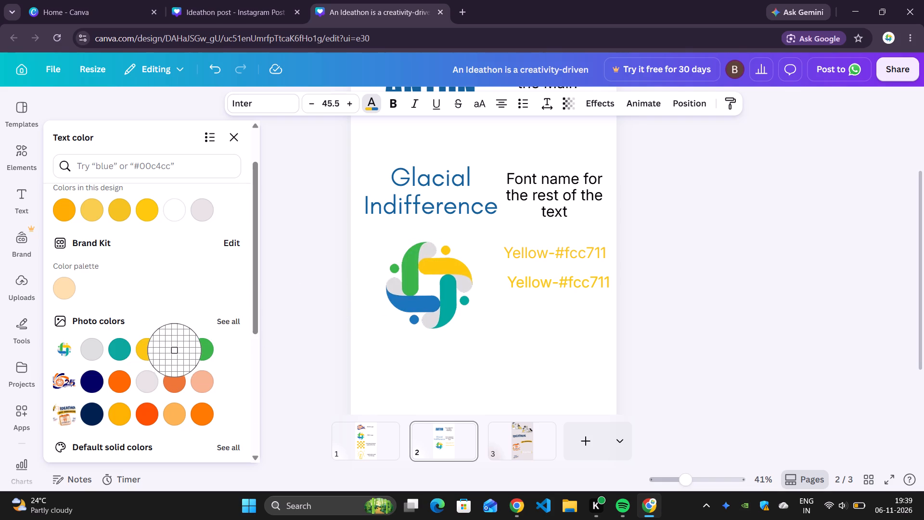
key("Escape")
scroll(147, 207, "up", 2)
left_click(93, 229)
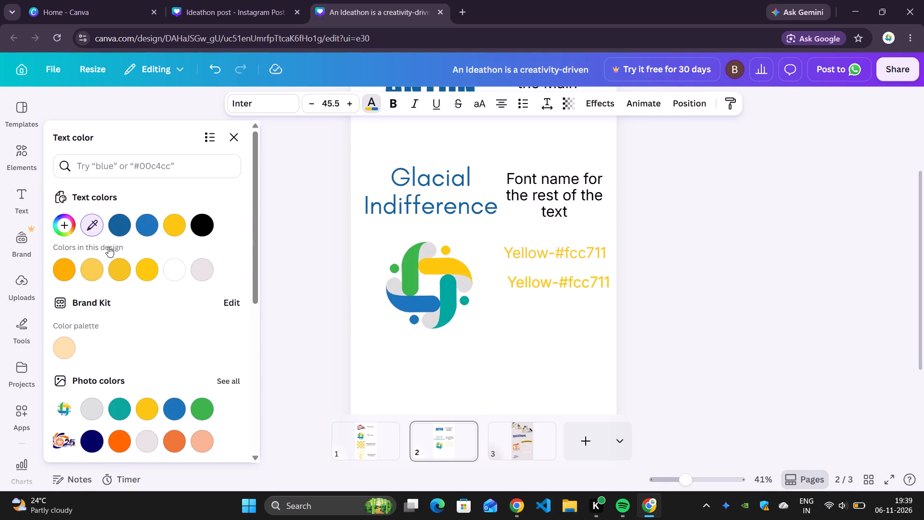
left_click(174, 408)
left_click(545, 283)
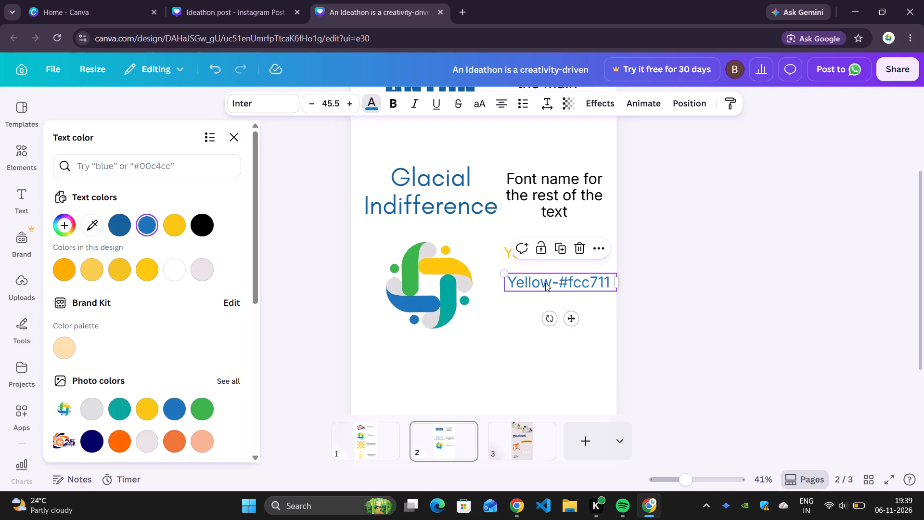
Change the blue label's text to "Blue-#1d75bb".
left_click(552, 285)
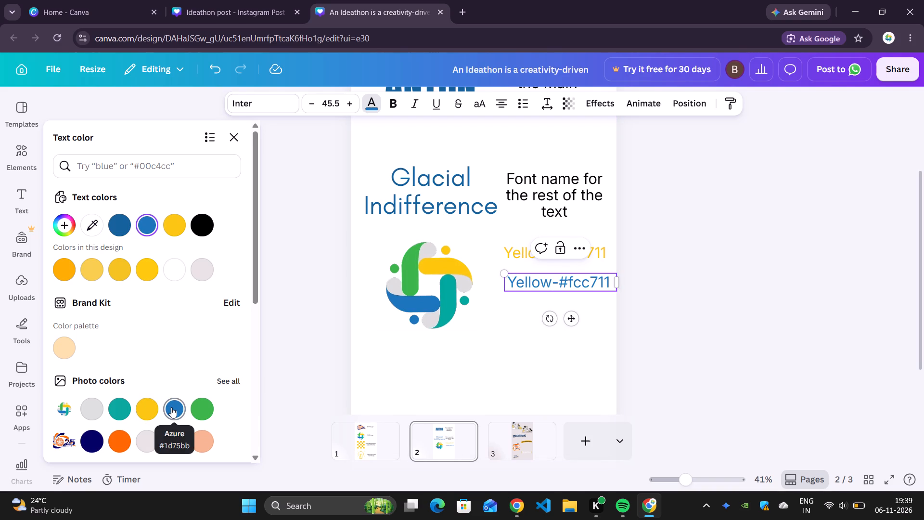
left_click_drag(551, 288, 512, 286)
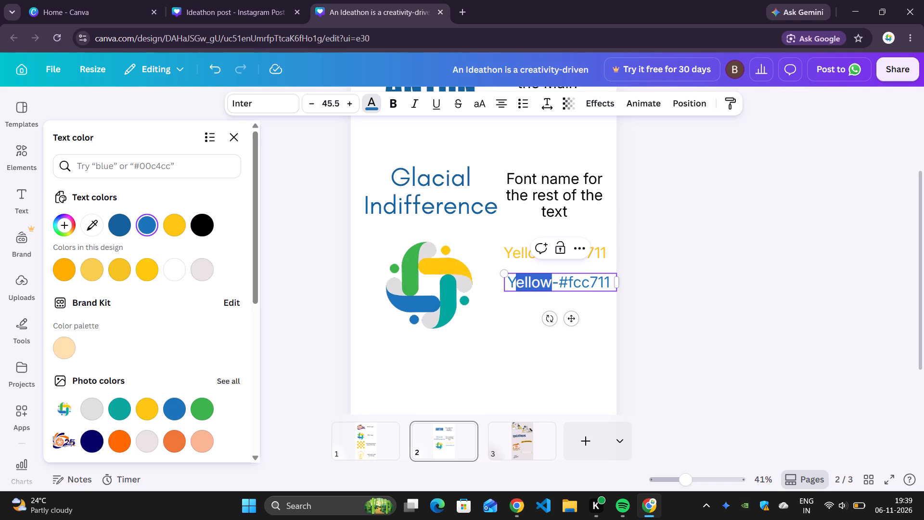
left_click_drag(512, 286, 508, 286)
type("Blue")
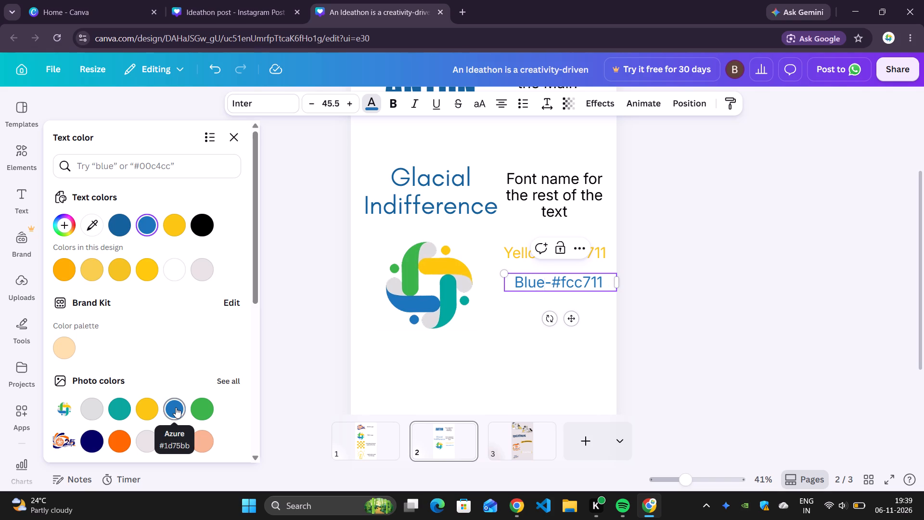
left_click_drag(606, 279, 569, 281)
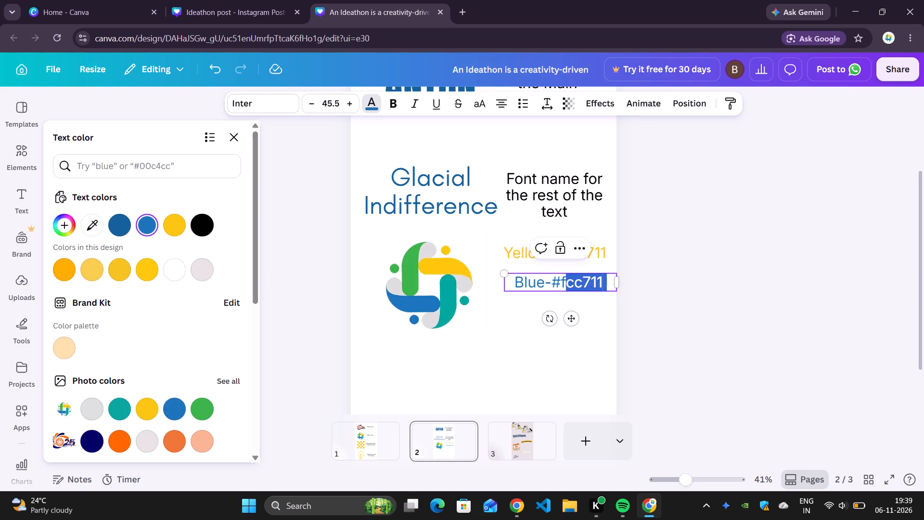
left_click_drag(569, 281, 563, 282)
type("1d")
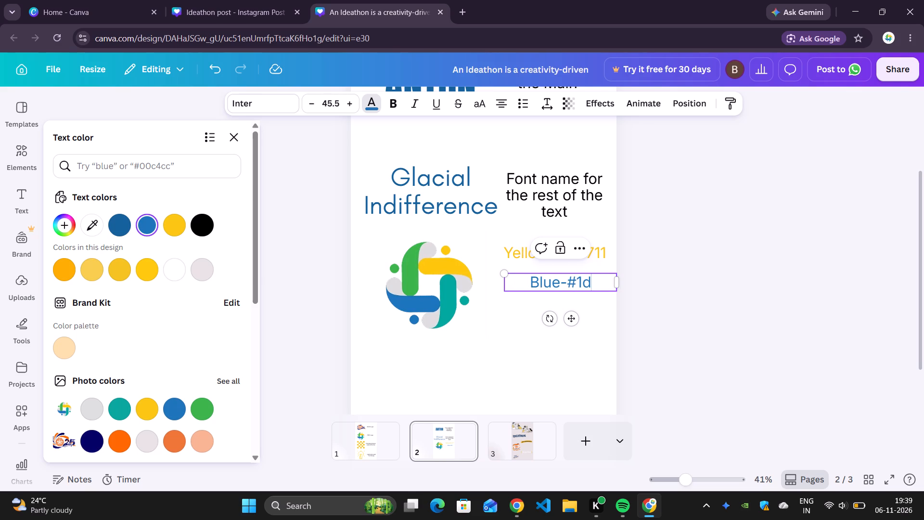
type("75bb")
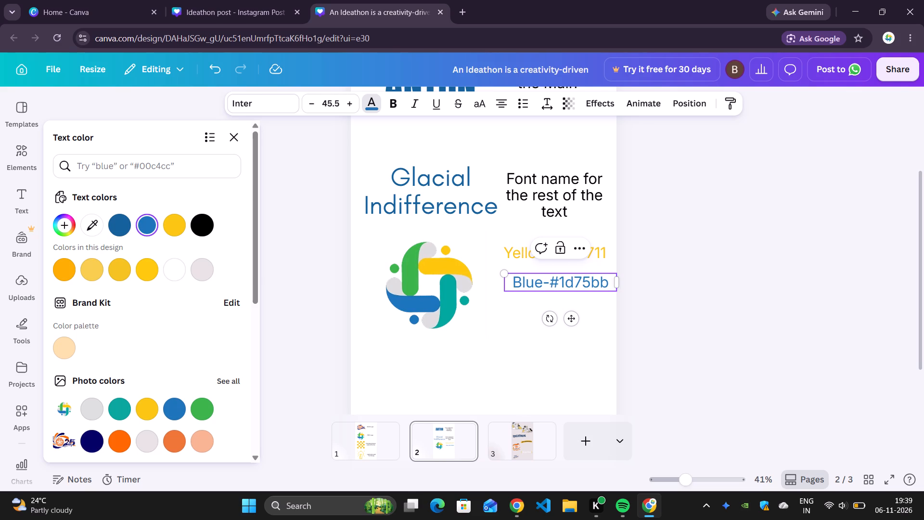
left_click(665, 281)
left_click(686, 298)
Duplicate the "Blue-#1d75bb" label and place the copy directly beneath it, aligned with the original.
left_click(570, 285)
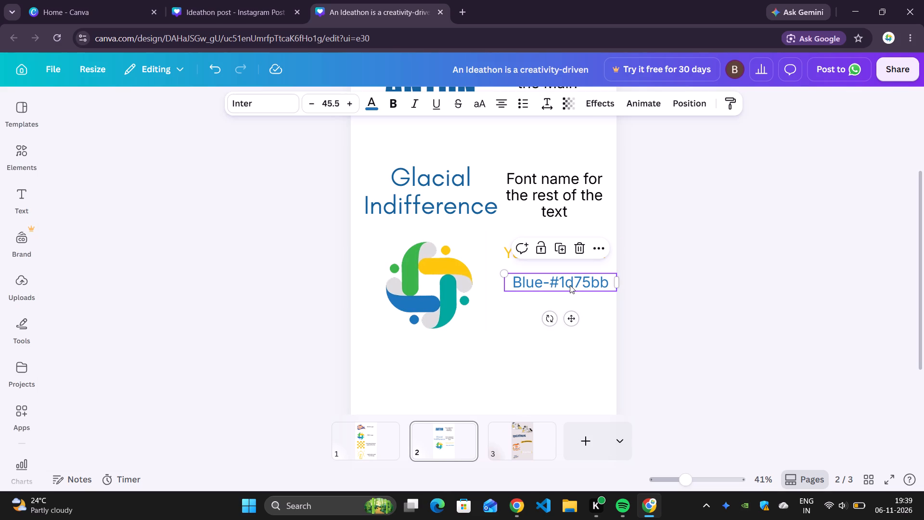
key("ctrl+d")
left_click_drag(550, 315, 547, 308)
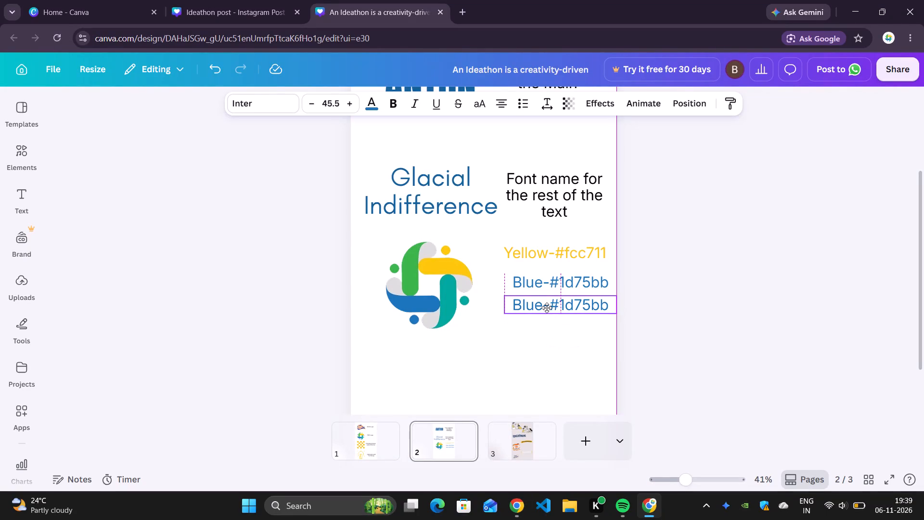
Space the two blue labels evenly beneath the yellow label beside the EMC logo.
left_click_drag(547, 308, 546, 308)
left_click(665, 294)
left_click_drag(578, 288, 576, 281)
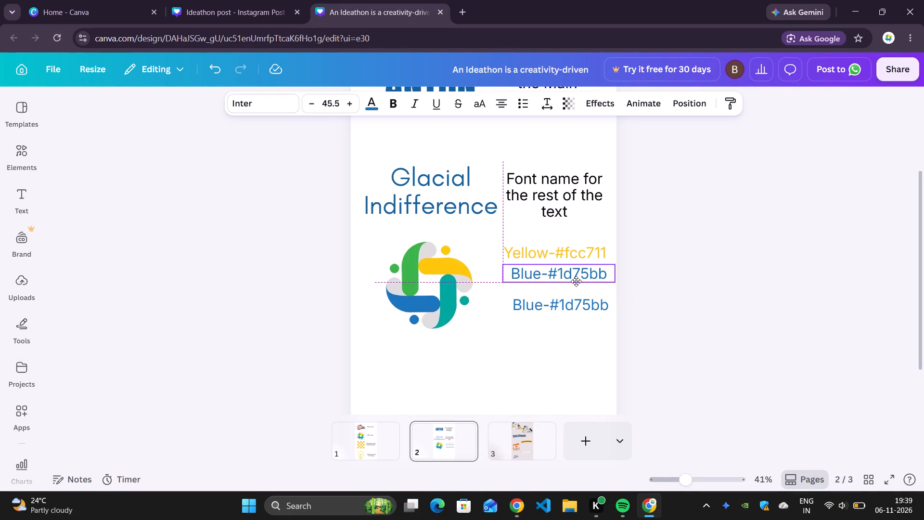
left_click_drag(576, 281, 574, 283)
left_click(576, 301)
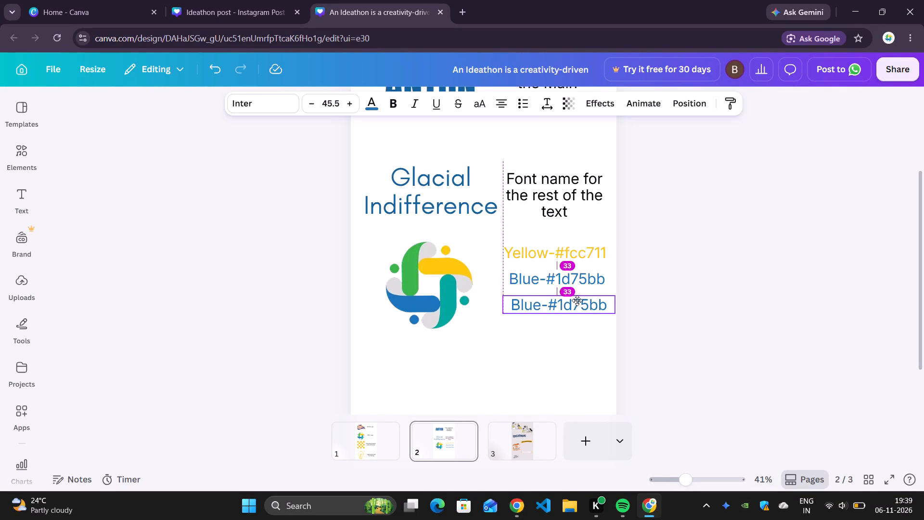
Colour the lower blue label with the green from the EMC logo's photo colours.
left_click(539, 303)
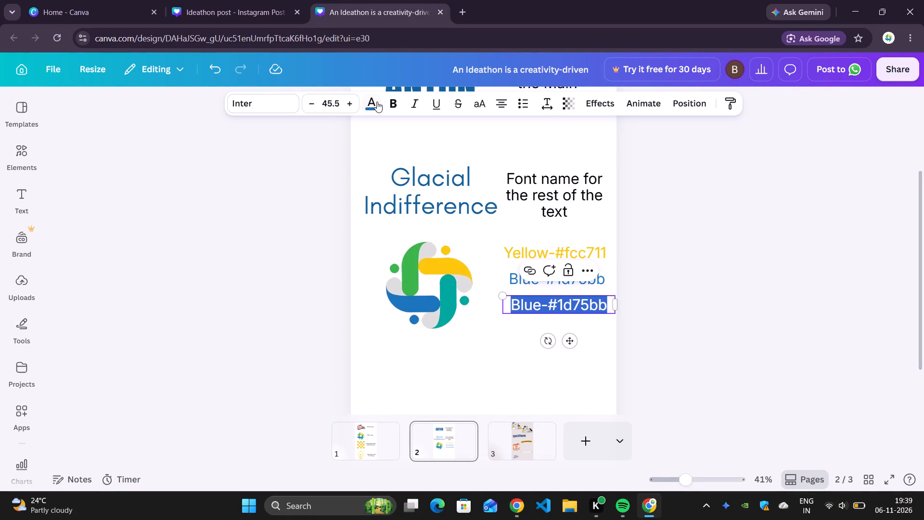
left_click(377, 102)
left_click(96, 227)
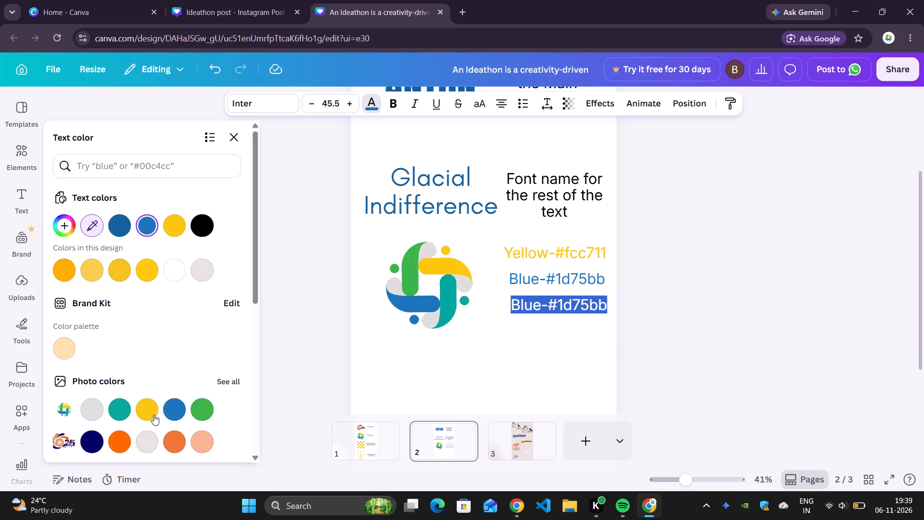
left_click(203, 407)
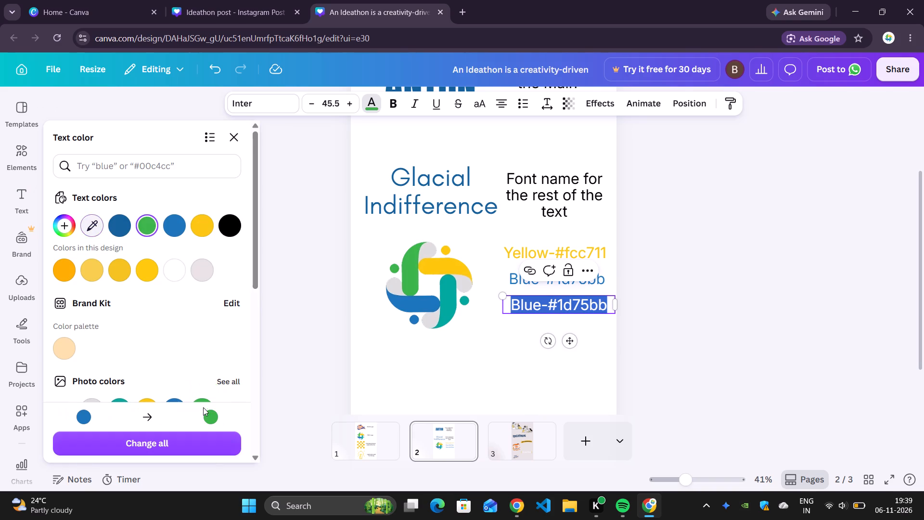
Change the green label's text to "Green-#3cb54b".
left_click(566, 309)
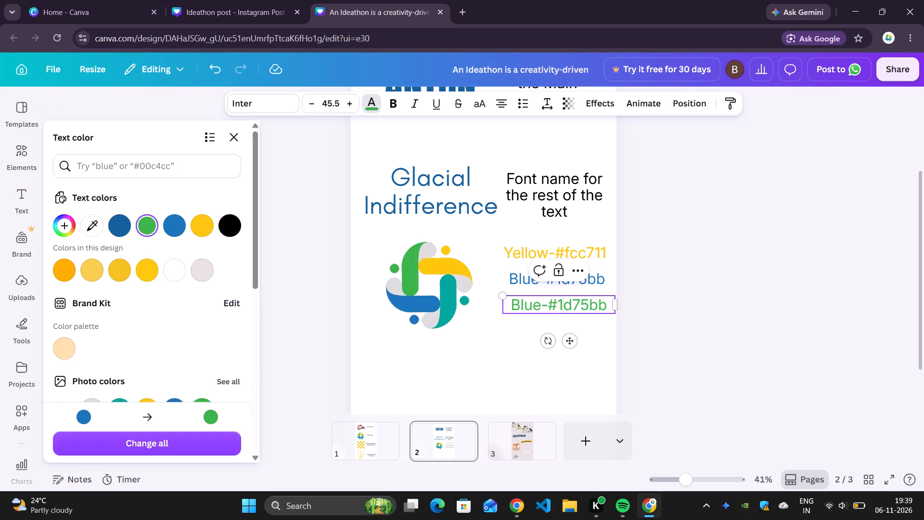
left_click_drag(539, 306, 511, 307)
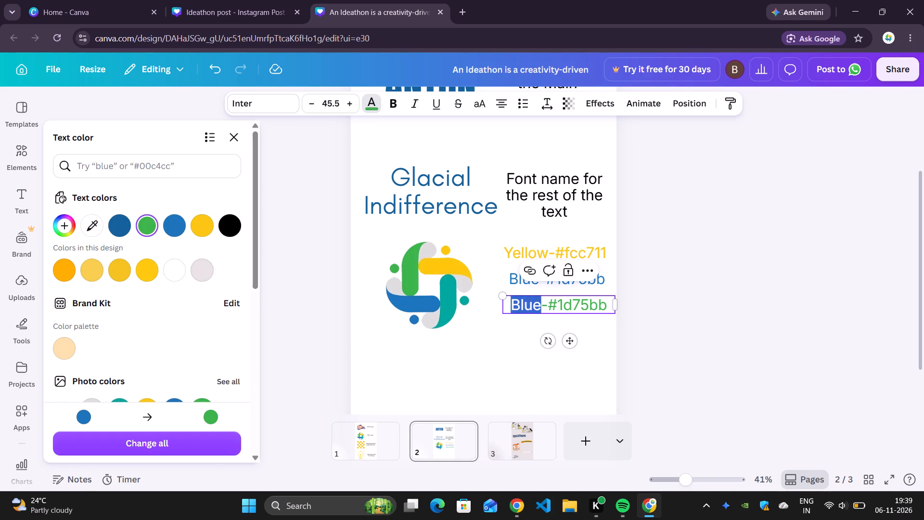
type("Green")
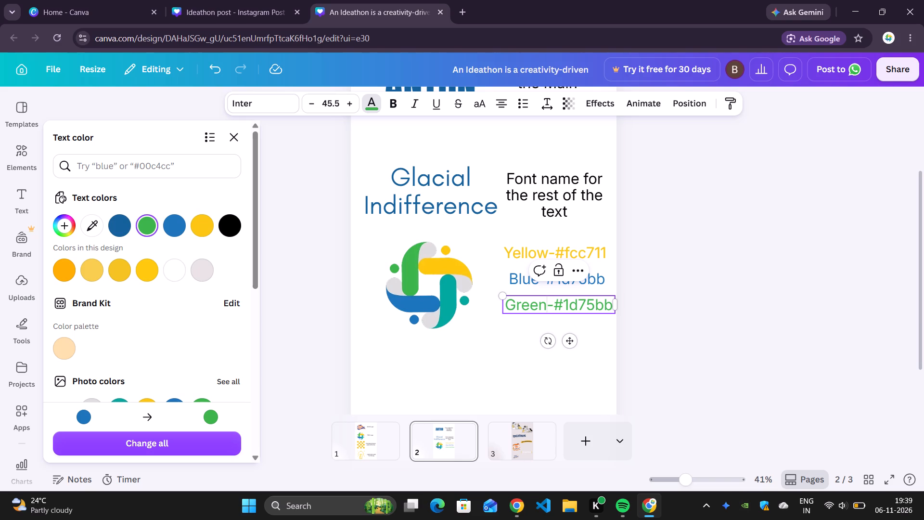
scroll(219, 358, "down", 2)
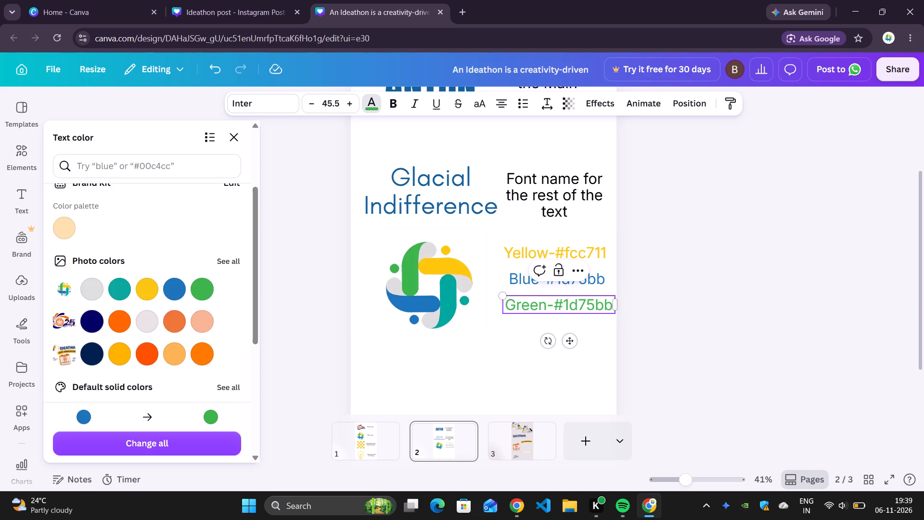
left_click_drag(565, 305, 612, 302)
type("3cb54b")
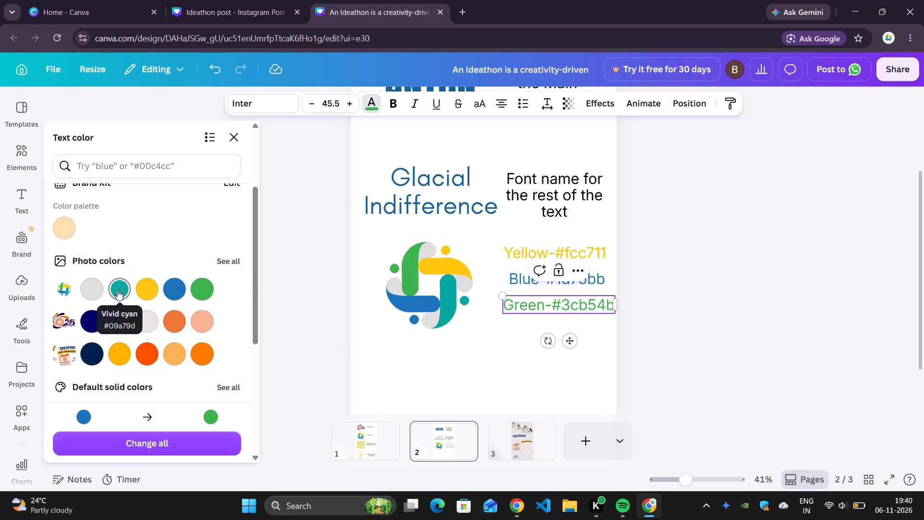
left_click(554, 333)
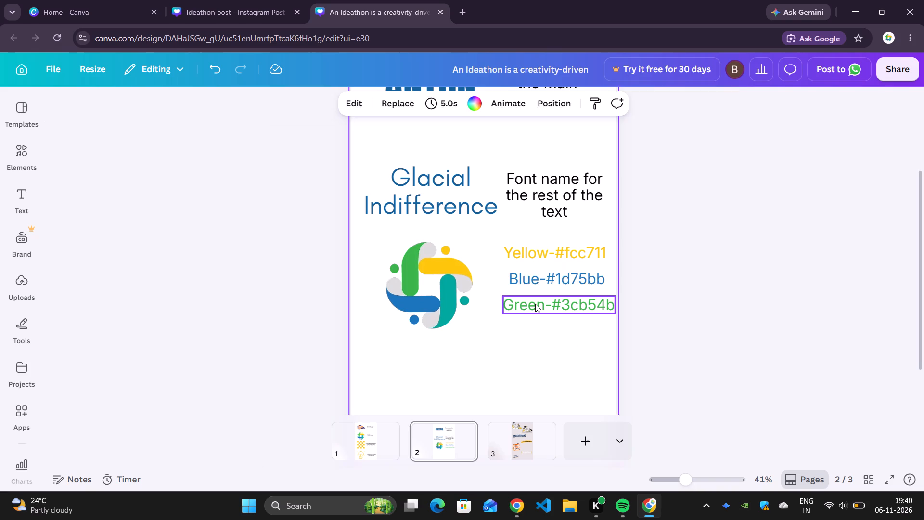
Duplicate the "Green-#3cb54b" label and place the copy directly beneath it.
left_click(535, 304)
key("ctrl+d")
left_click(538, 329)
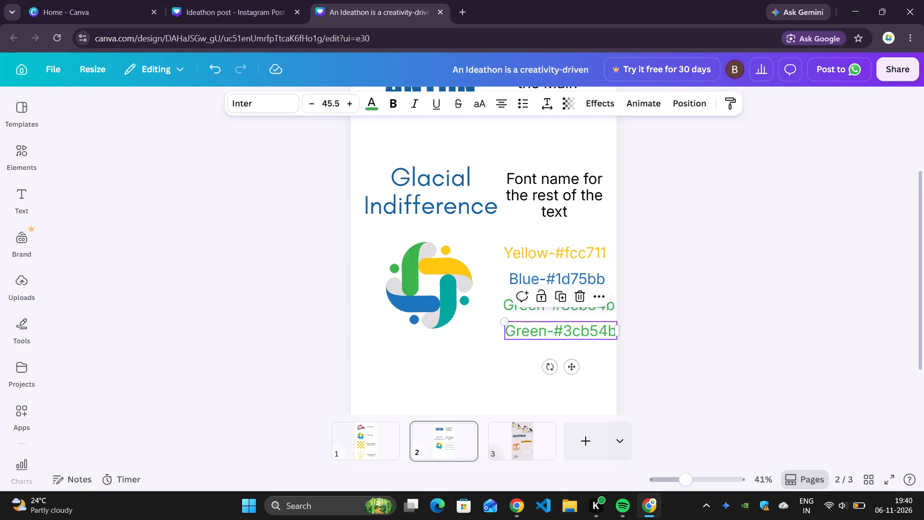
Replace the colour name in the lower green label with "Cyan".
left_click(537, 333)
left_click_drag(546, 332, 499, 332)
type("Cyan")
left_click(660, 307)
Colour the Cyan label with the vivid cyan from the EMC logo's photo colours.
left_click(526, 328)
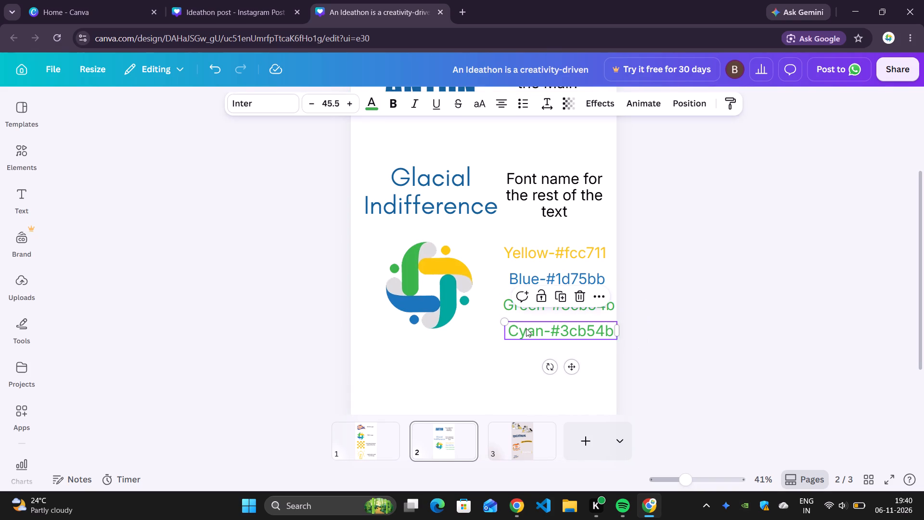
left_click(367, 106)
scroll(133, 228, "down", 1)
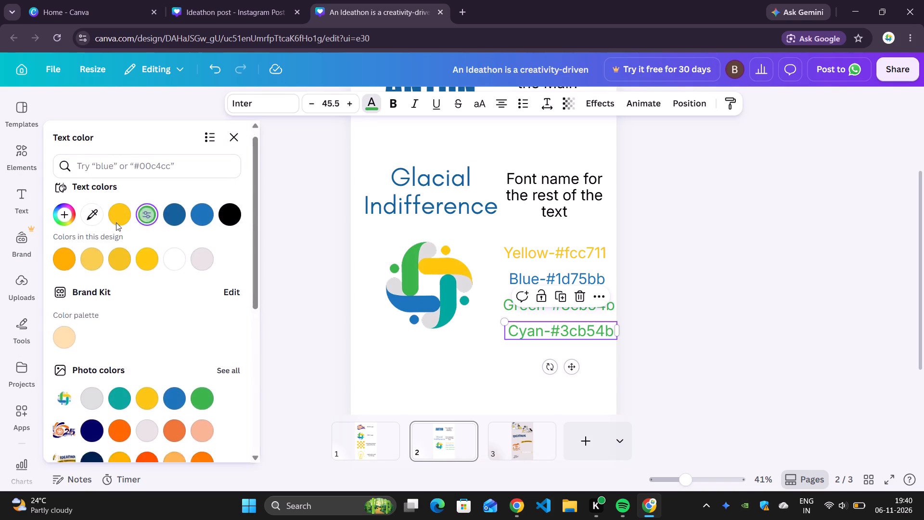
scroll(92, 184, "up", 1)
left_click(94, 222)
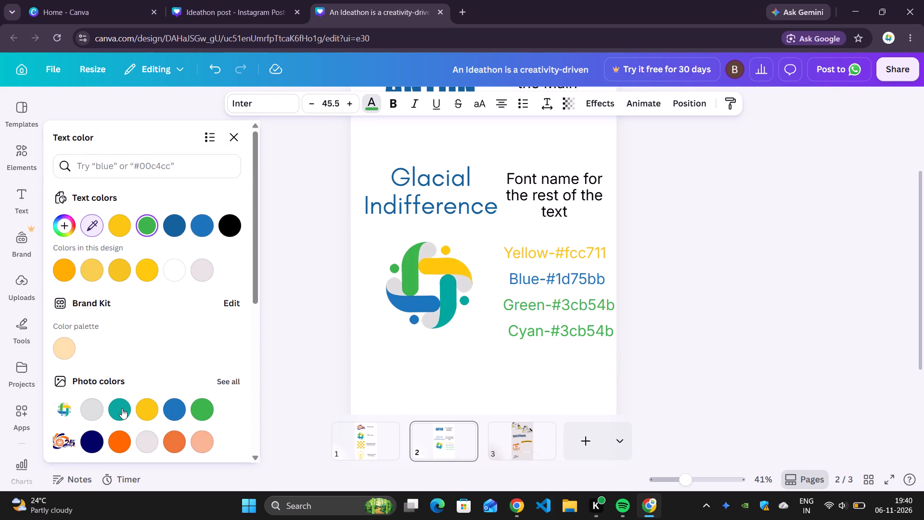
left_click(119, 408)
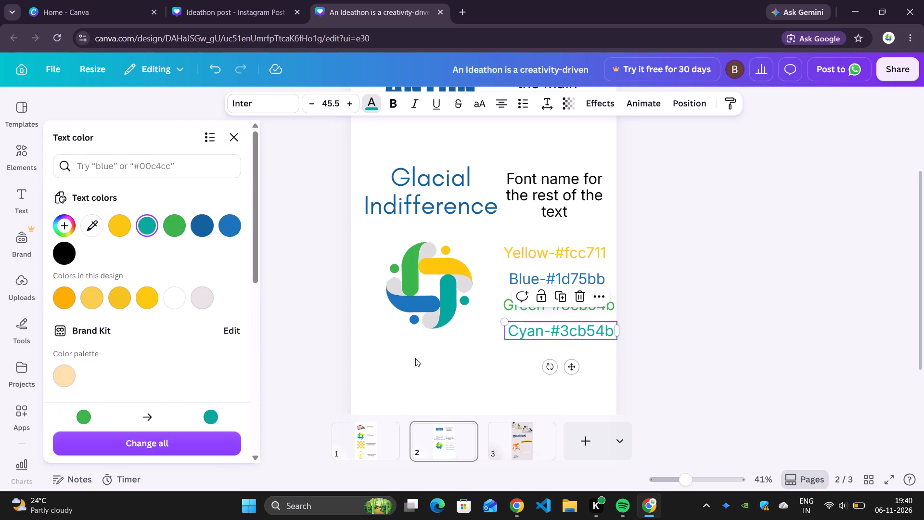
Replace the hex code in the Cyan label so it reads "Cyan-#09a79d".
scroll(225, 342, "down", 1)
scroll(113, 377, "down", 1)
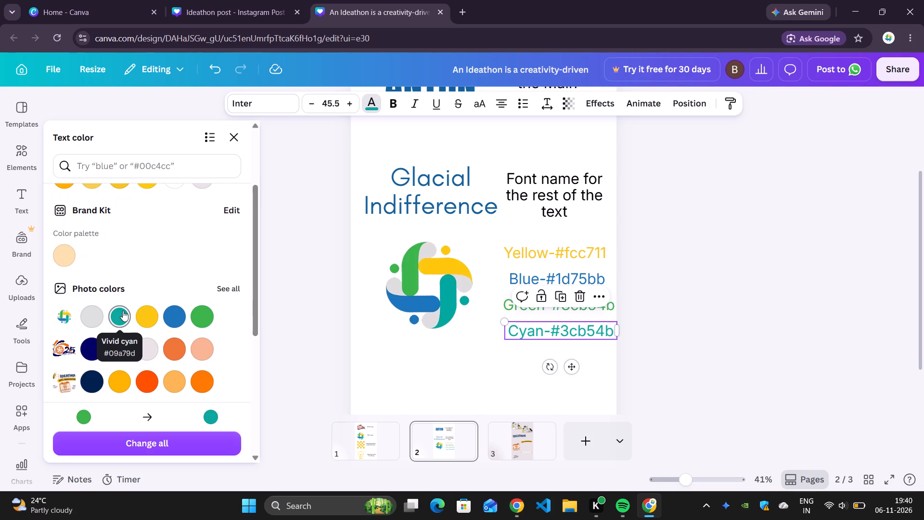
left_click(572, 337)
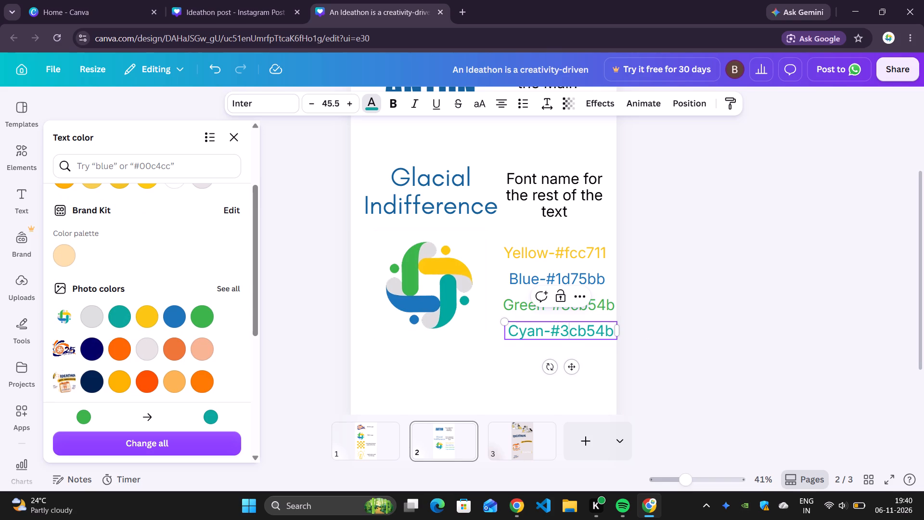
left_click_drag(561, 333, 616, 333)
left_click(594, 335)
left_click_drag(612, 334, 559, 334)
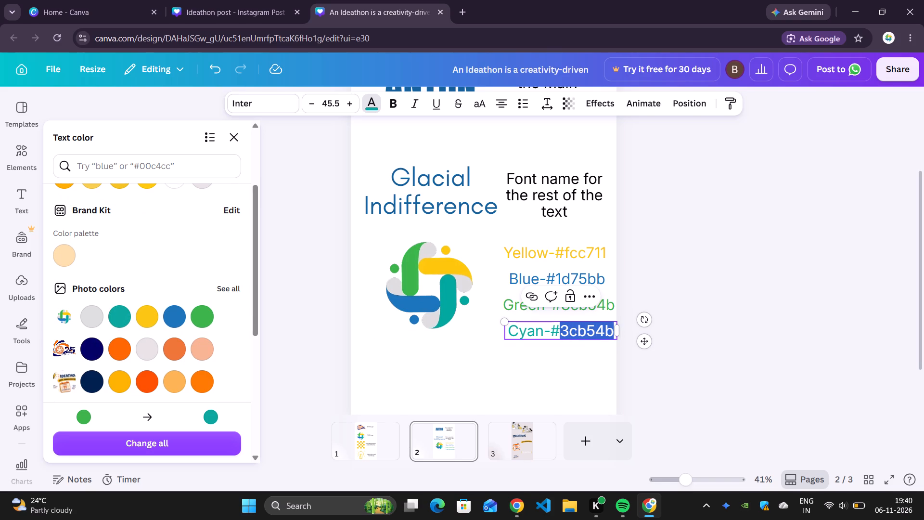
key("0")
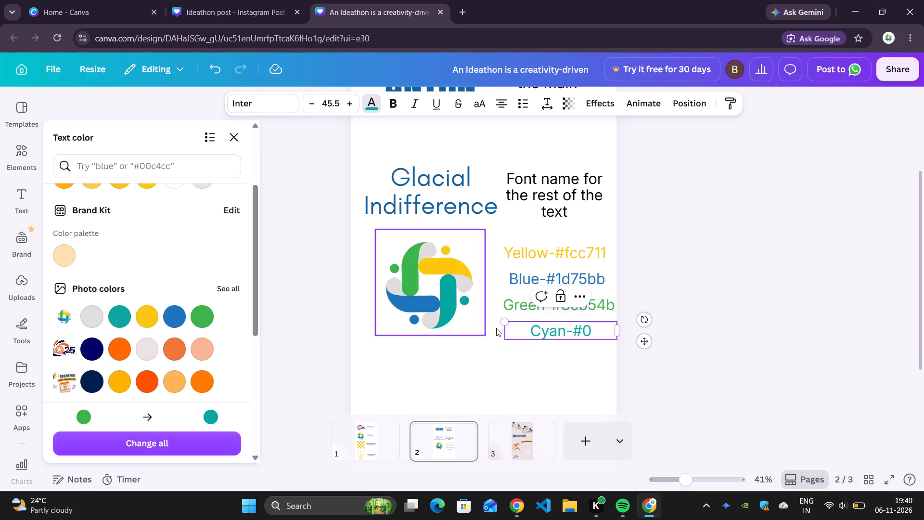
type("9a79d")
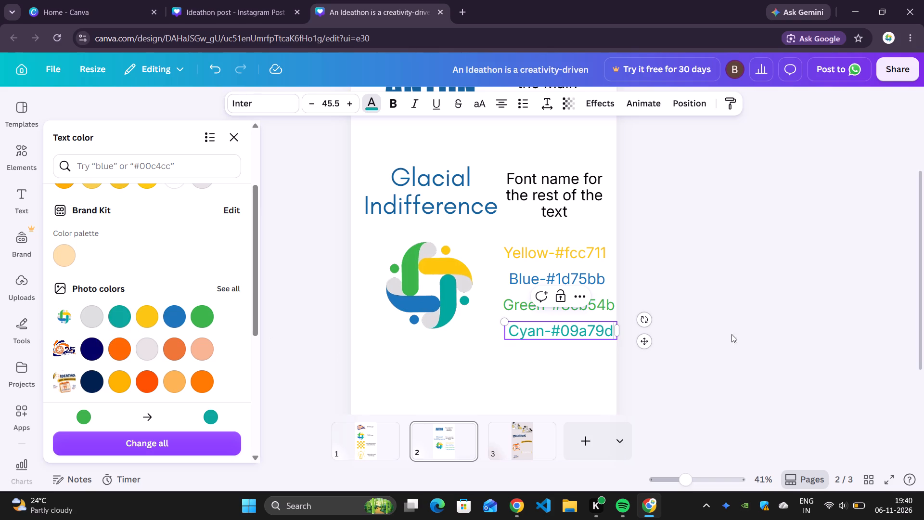
left_click(716, 329)
left_click(663, 281)
Move the EMC logo slightly down so it sits roughly centred beside the four colour labels.
scroll(529, 247, "down", 1)
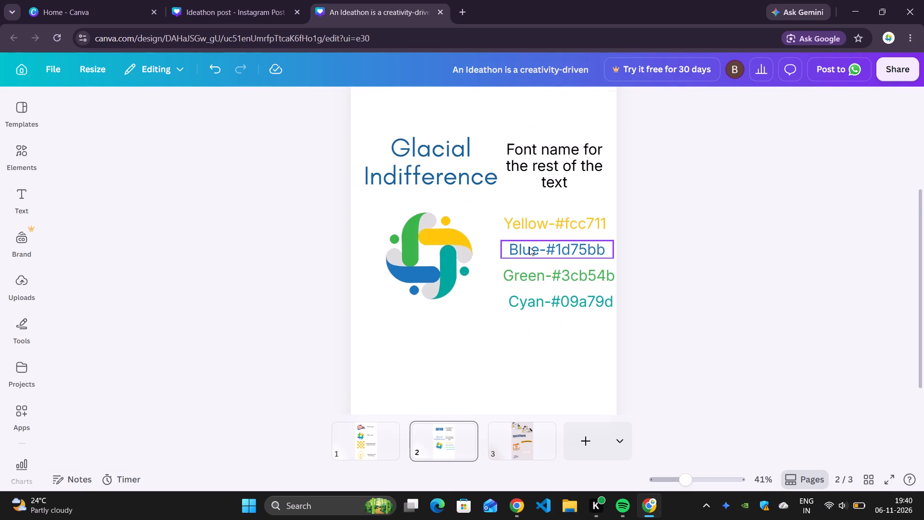
left_click_drag(450, 221, 449, 241)
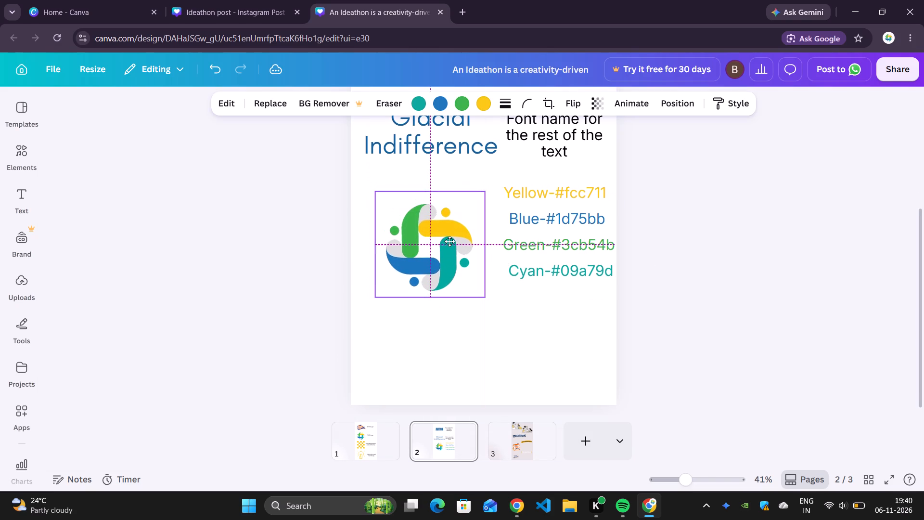
left_click_drag(449, 241, 449, 238)
left_click(783, 258)
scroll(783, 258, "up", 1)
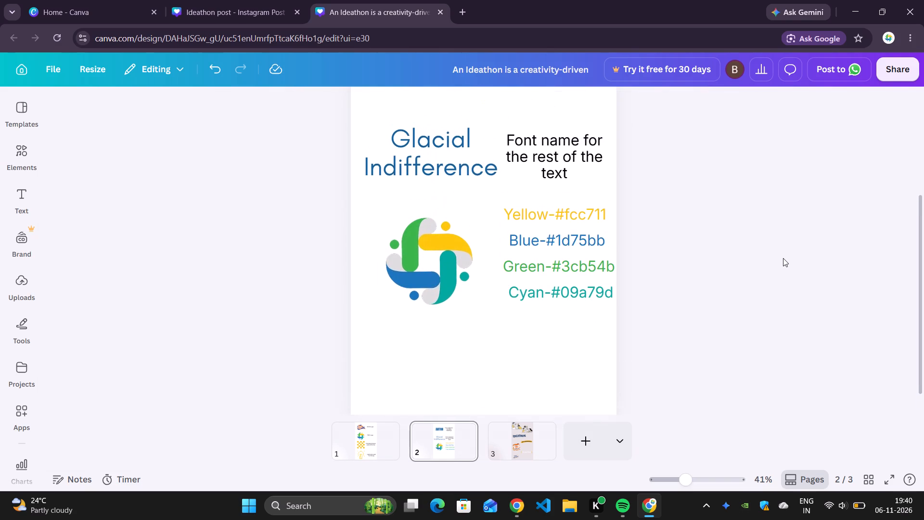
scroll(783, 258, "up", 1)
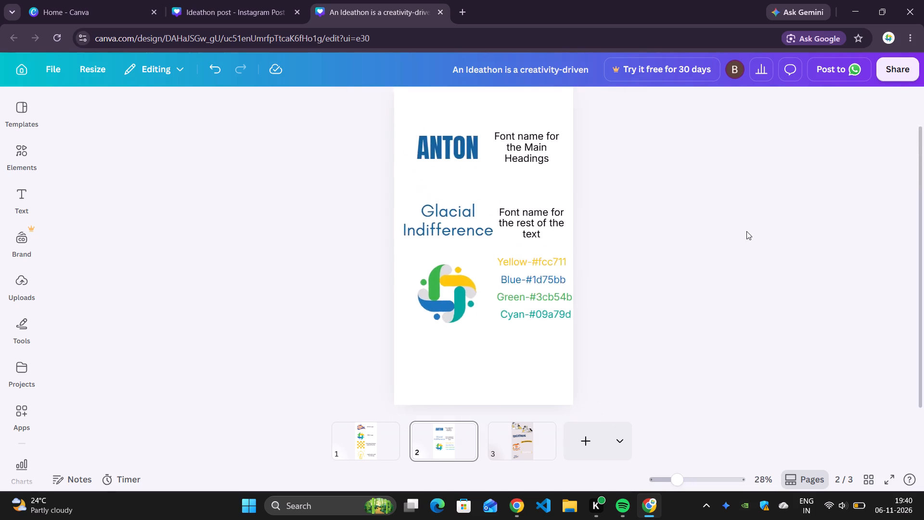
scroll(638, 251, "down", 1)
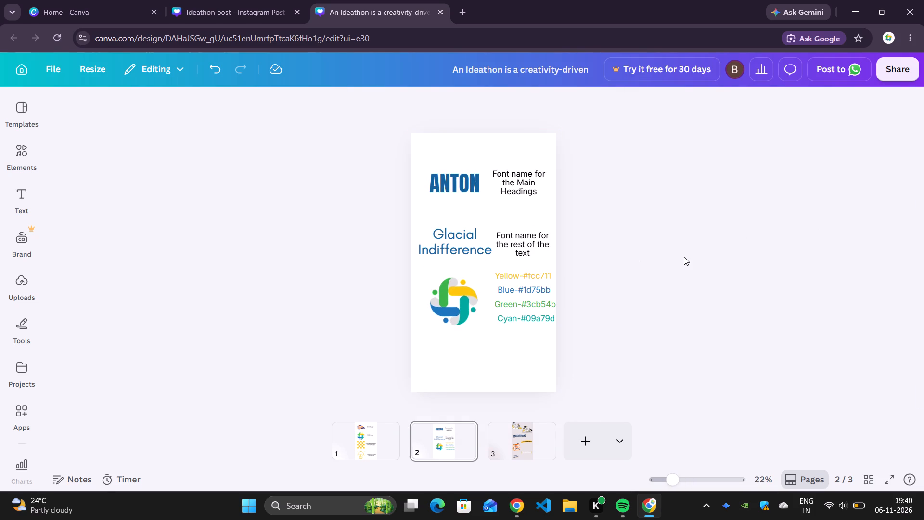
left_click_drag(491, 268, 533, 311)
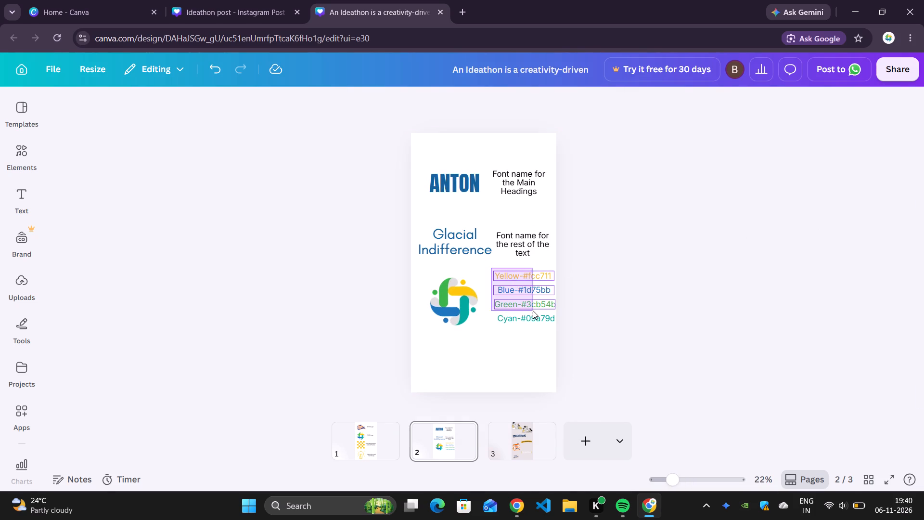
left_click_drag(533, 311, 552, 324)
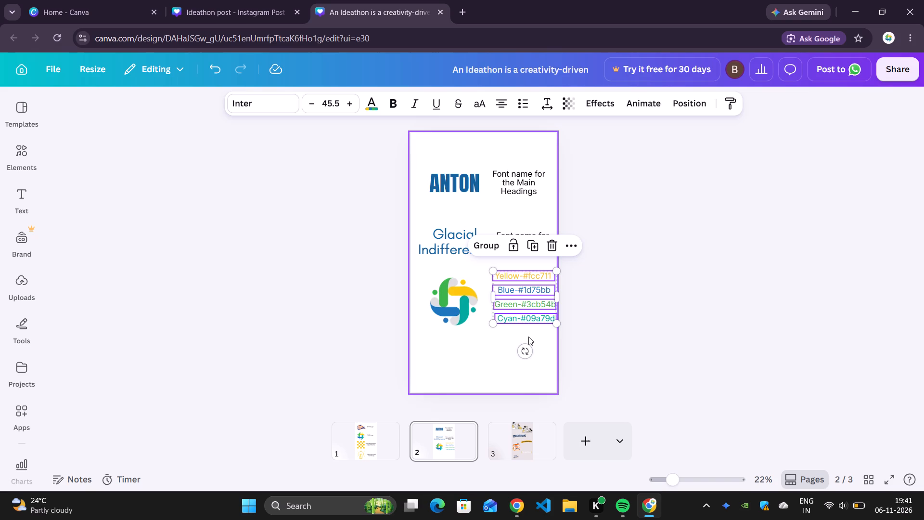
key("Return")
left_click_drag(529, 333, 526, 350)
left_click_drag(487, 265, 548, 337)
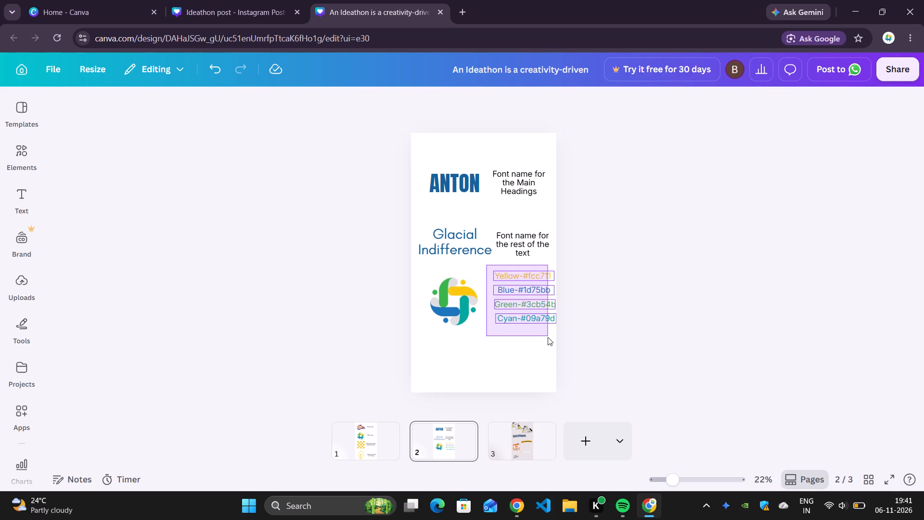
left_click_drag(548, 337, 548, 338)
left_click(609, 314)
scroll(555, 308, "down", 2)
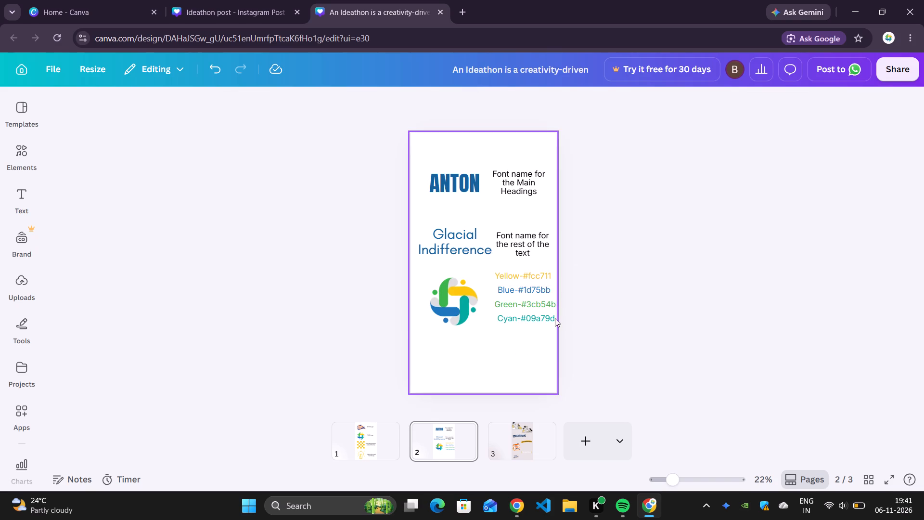
left_click(517, 447)
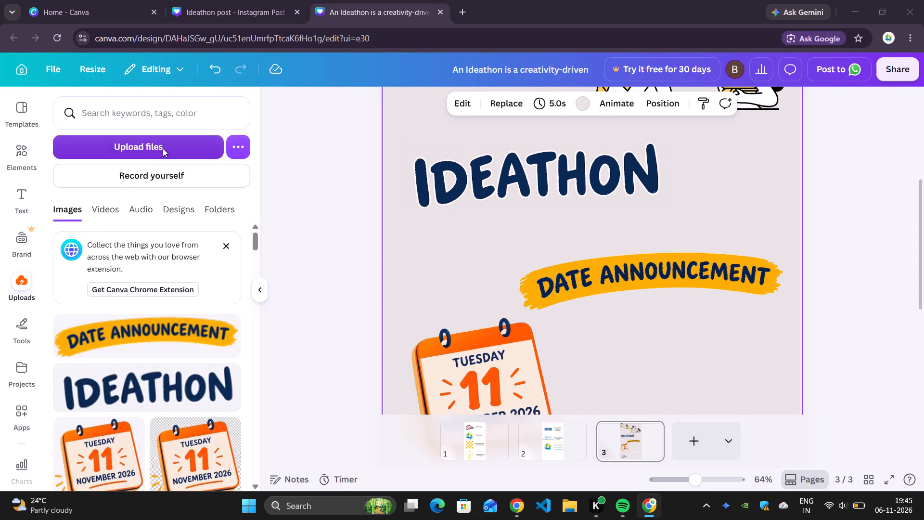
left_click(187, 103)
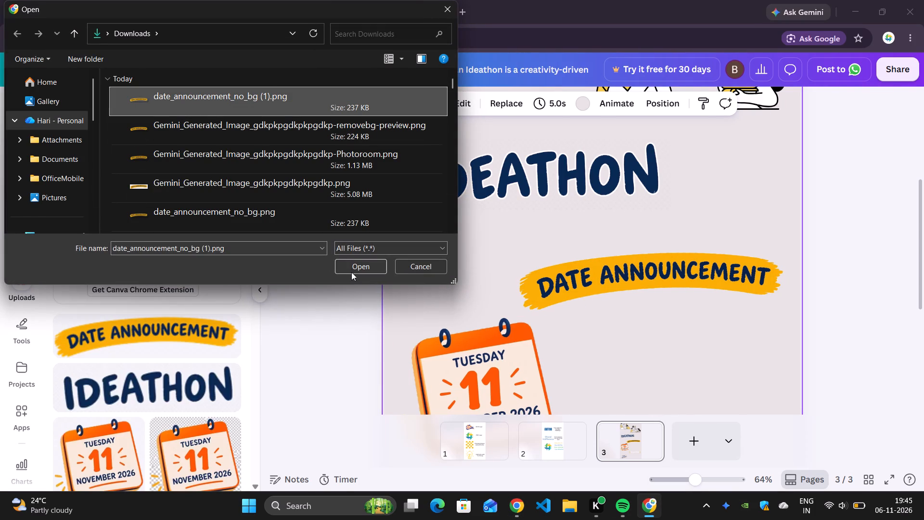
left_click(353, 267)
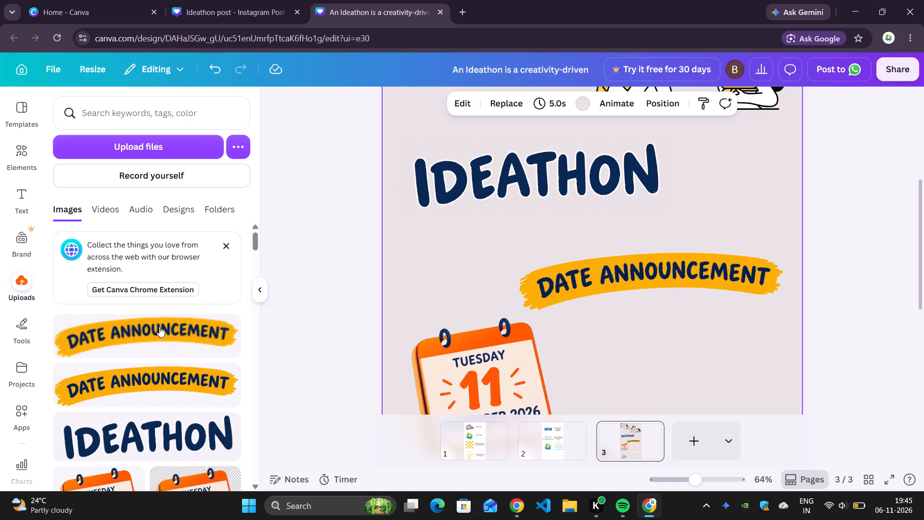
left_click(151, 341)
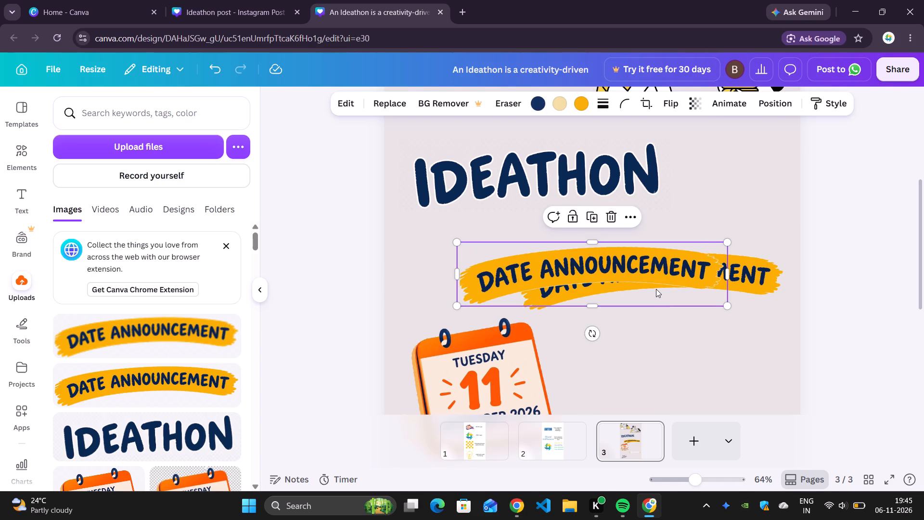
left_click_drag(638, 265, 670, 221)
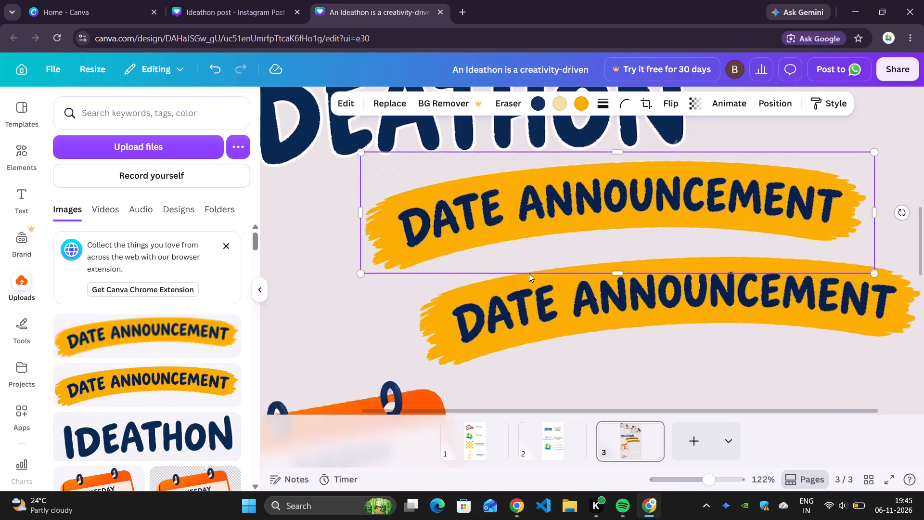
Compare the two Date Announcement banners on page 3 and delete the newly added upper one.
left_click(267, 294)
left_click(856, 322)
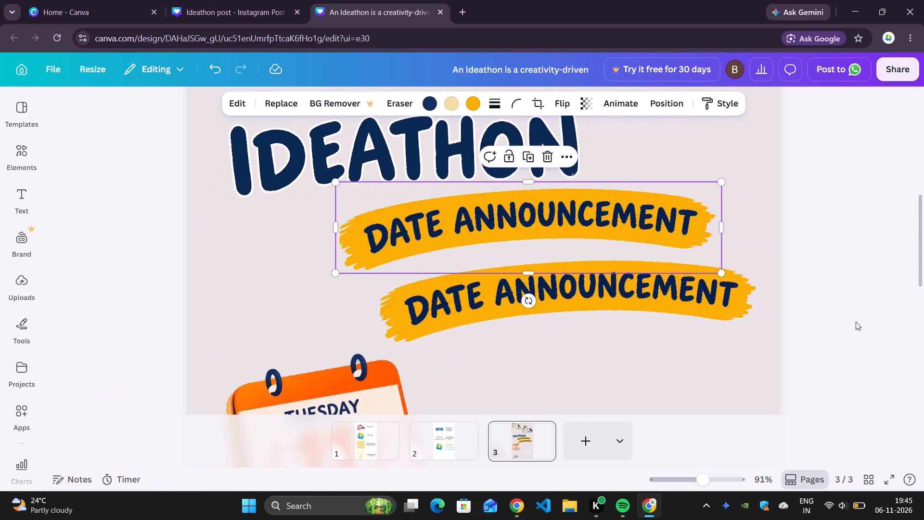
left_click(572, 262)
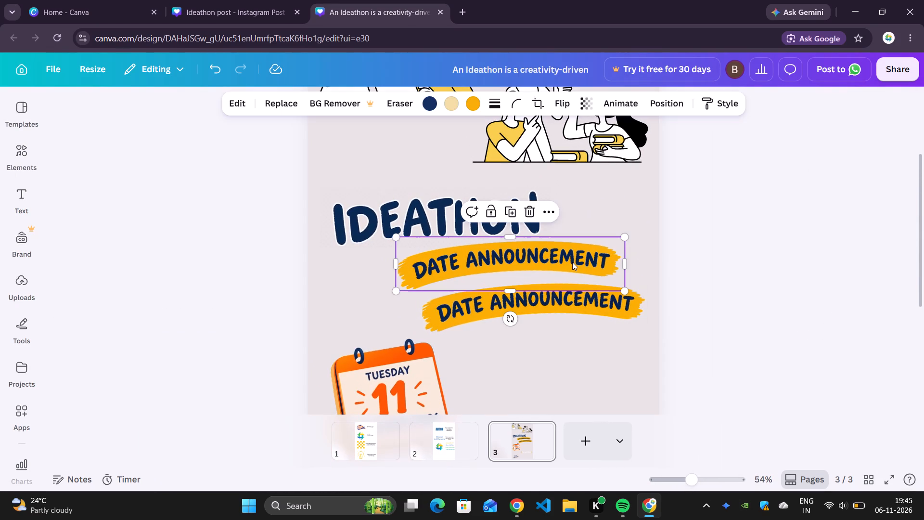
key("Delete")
Reposition the remaining Date Announcement banner between the IDEATHON headline and the calendar on page 3.
left_click_drag(584, 313, 579, 295)
left_click(735, 293)
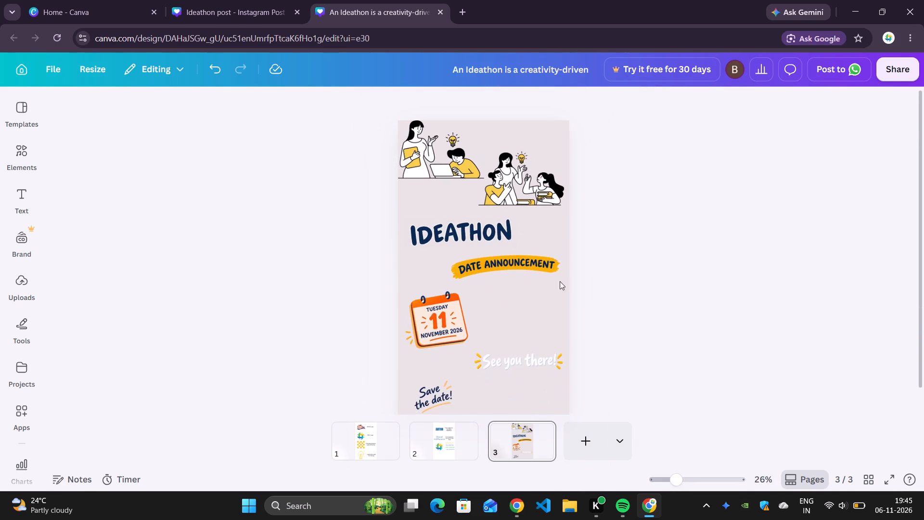
left_click_drag(525, 269, 526, 275)
left_click(661, 271)
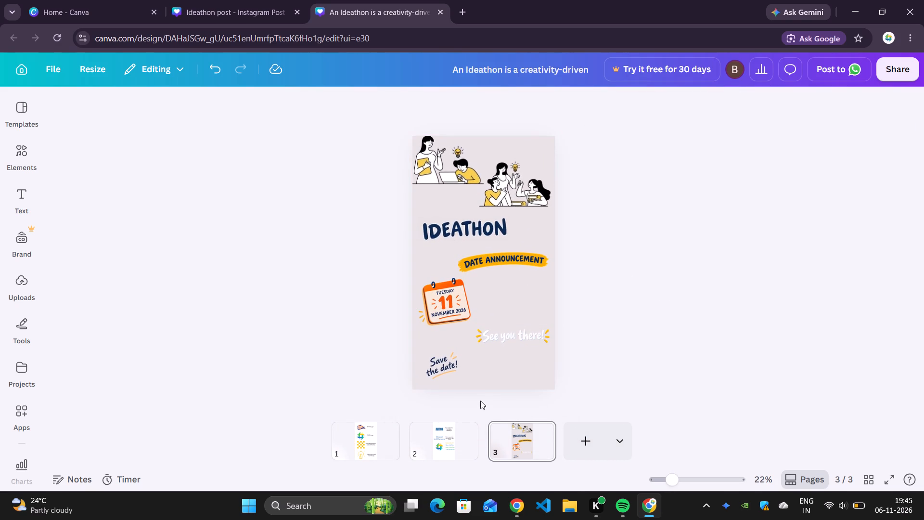
Review pages 1 and 2 of the toolkit to compare the collected items with the Ideathon post.
left_click(459, 442)
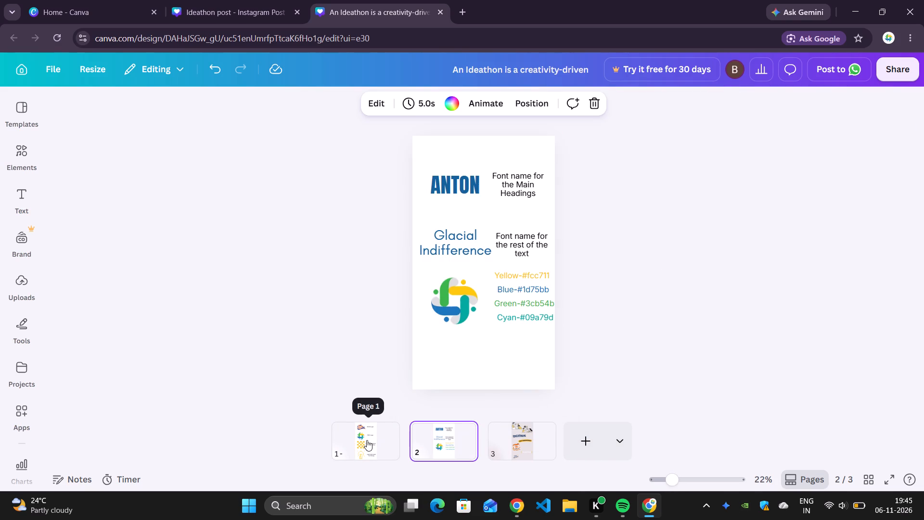
left_click(368, 442)
scroll(578, 351, "down", 1)
left_click(438, 439)
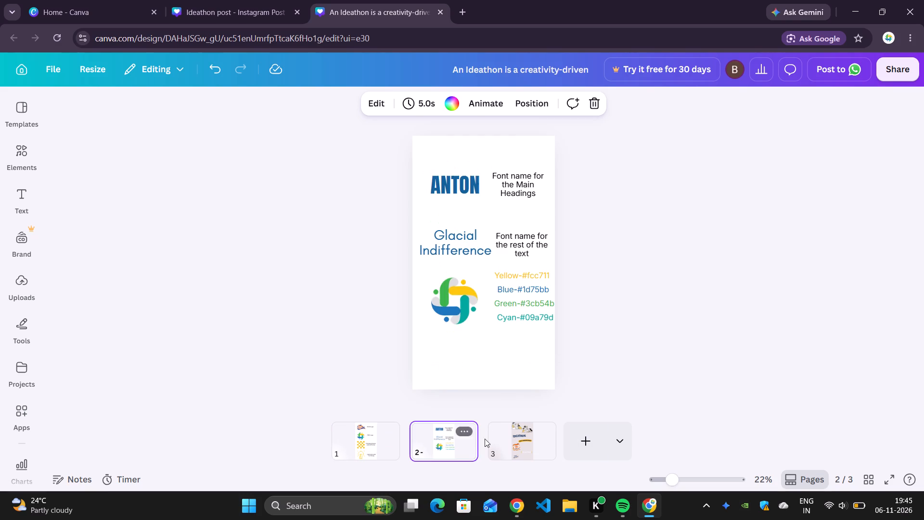
left_click(374, 435)
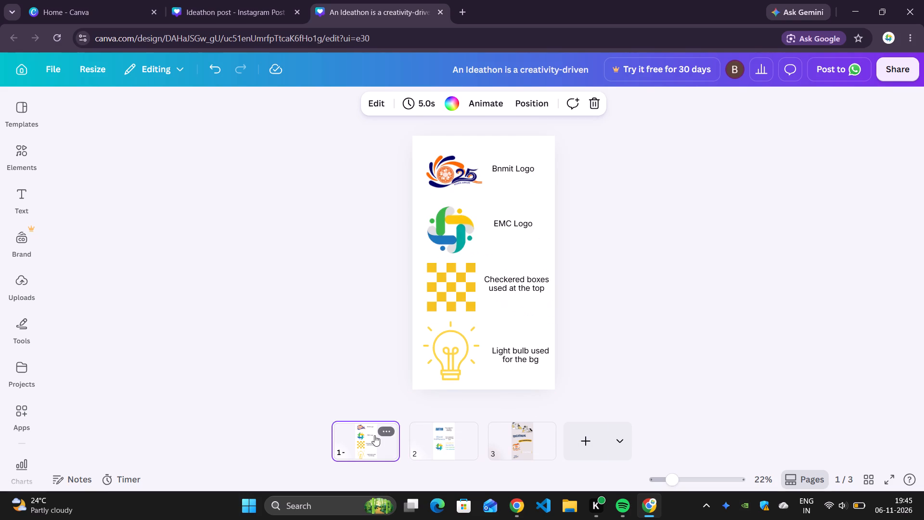
left_click(417, 433)
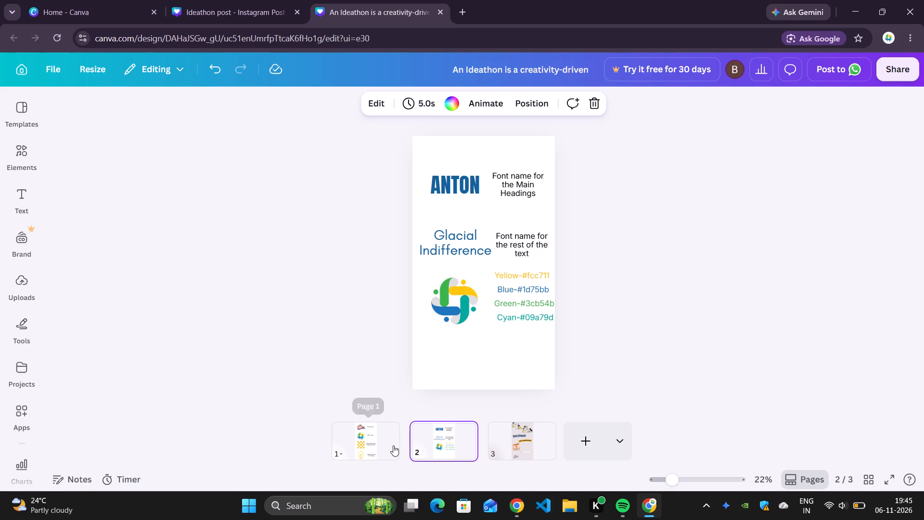
left_click(369, 446)
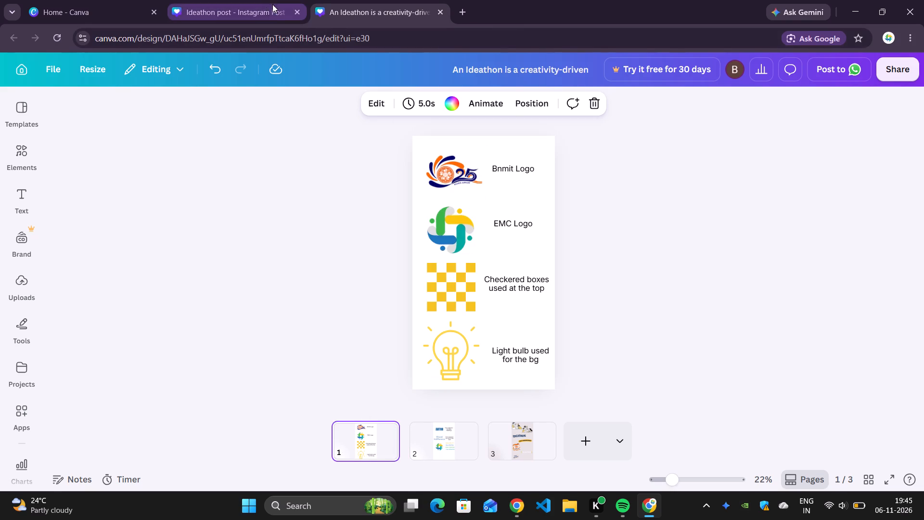
Copy the blue footer bar from page 17 of the Ideathon post onto toolkit page 2, below the EMC logo.
left_click(263, 9)
scroll(419, 332, "down", 13)
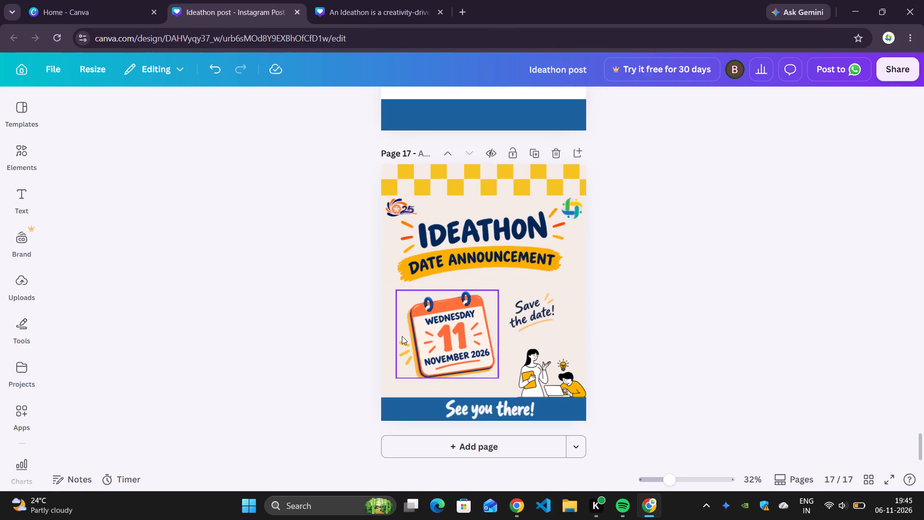
left_click(293, 303)
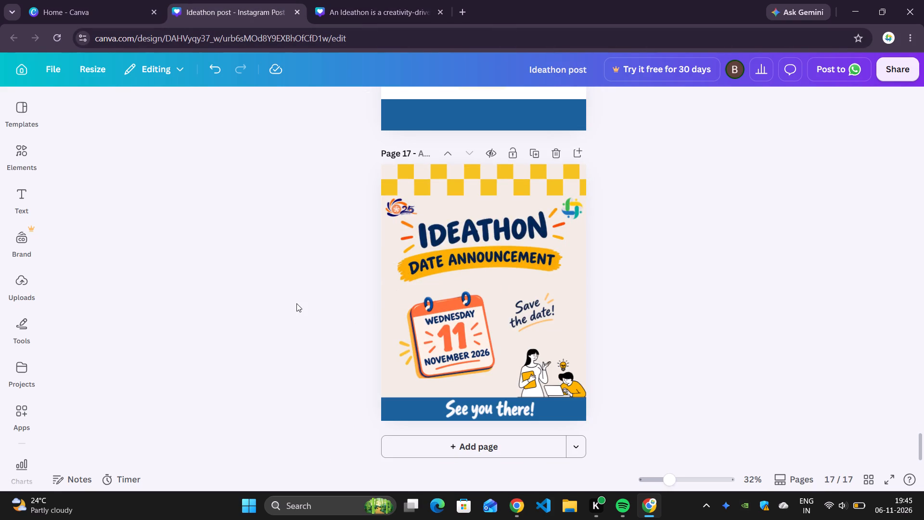
left_click(412, 409)
key("ctrl+c")
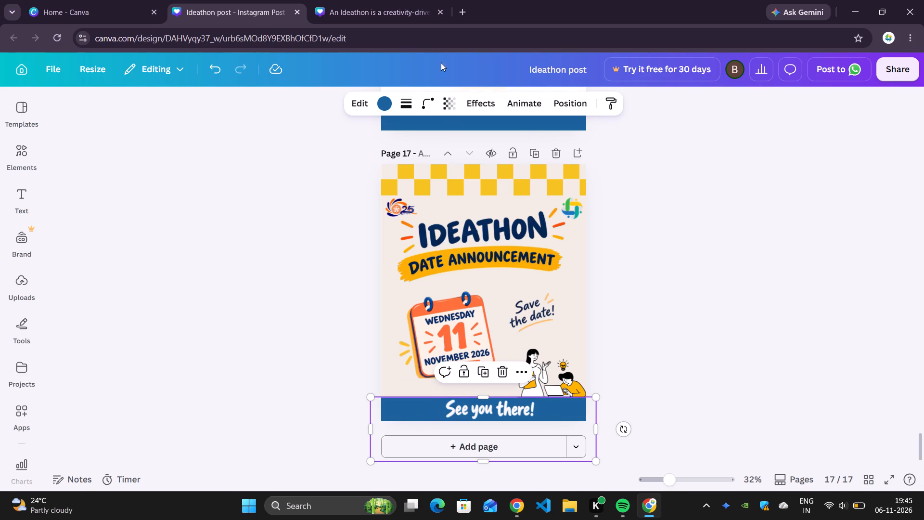
left_click(389, 0)
left_click(443, 439)
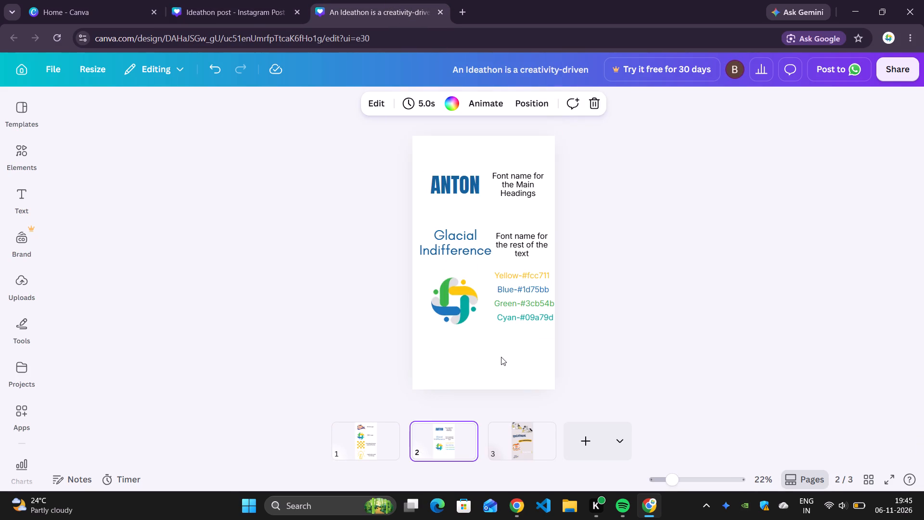
left_click(501, 357)
key("ctrl+v")
left_click_drag(494, 148, 468, 300)
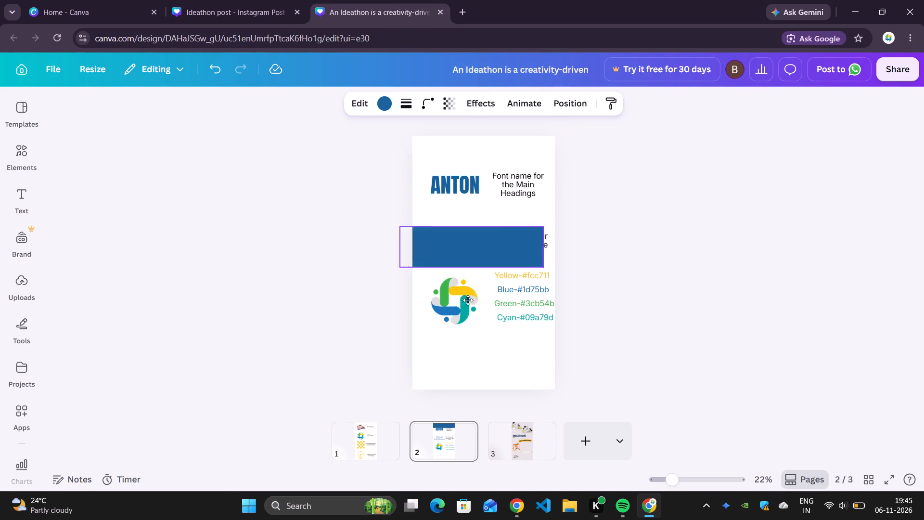
left_click_drag(468, 300, 423, 351)
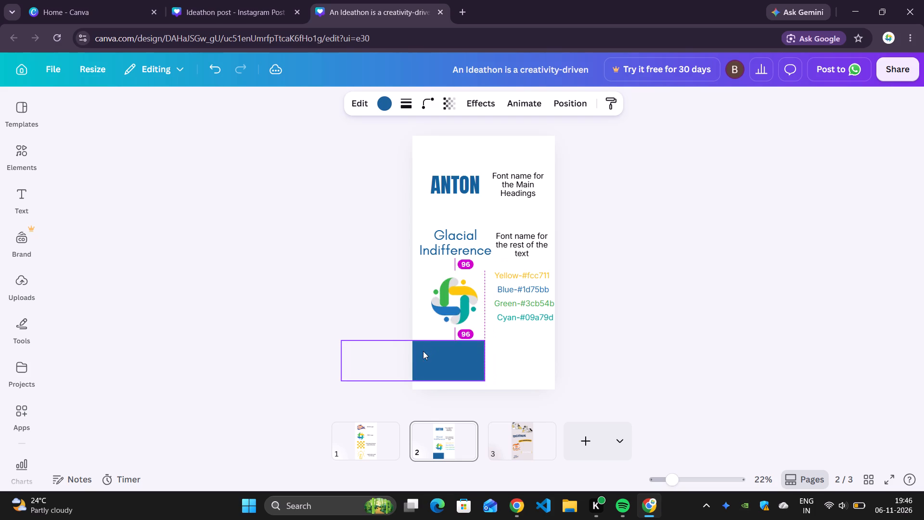
Check the hex code of the copied blue bar's fill colour.
left_click(375, 95)
left_click(381, 102)
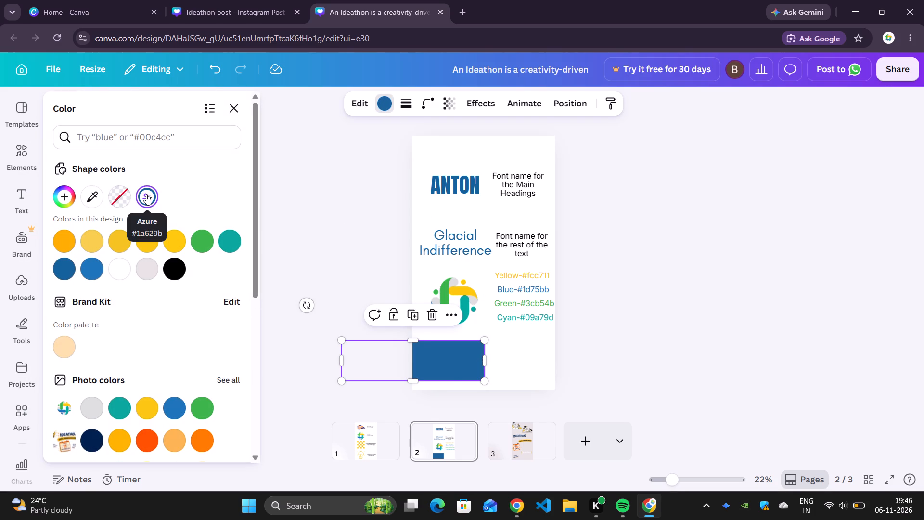
left_click(455, 185)
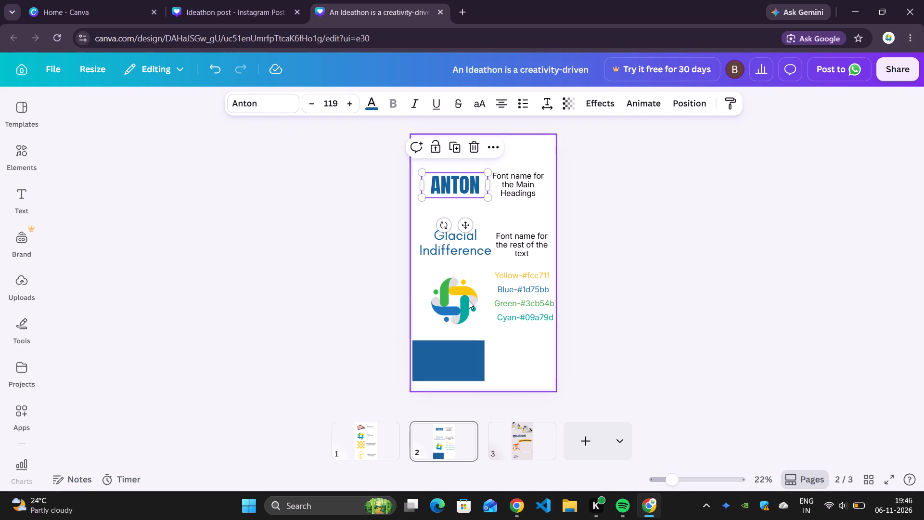
Reduce the height of the blue bar on page 2 to a slimmer strip, keeping its top edge in place.
left_click(466, 358)
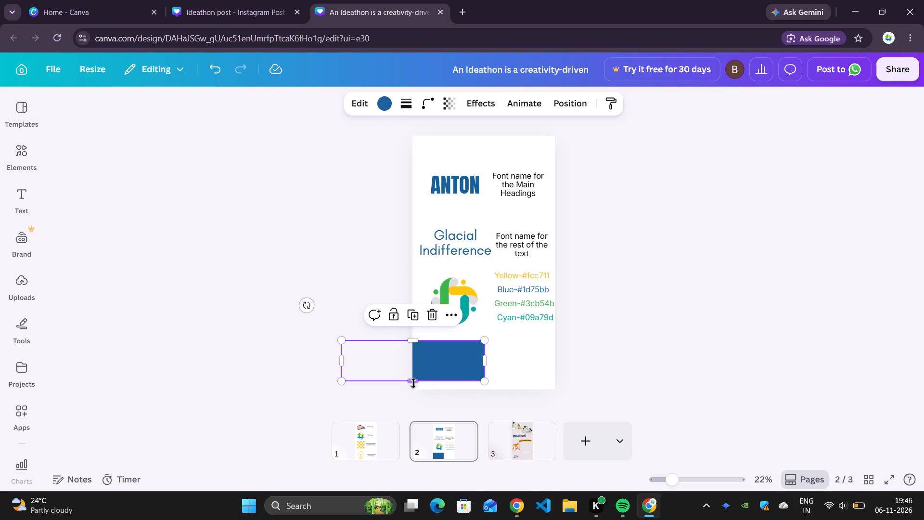
left_click_drag(414, 379, 421, 362)
left_click(581, 322)
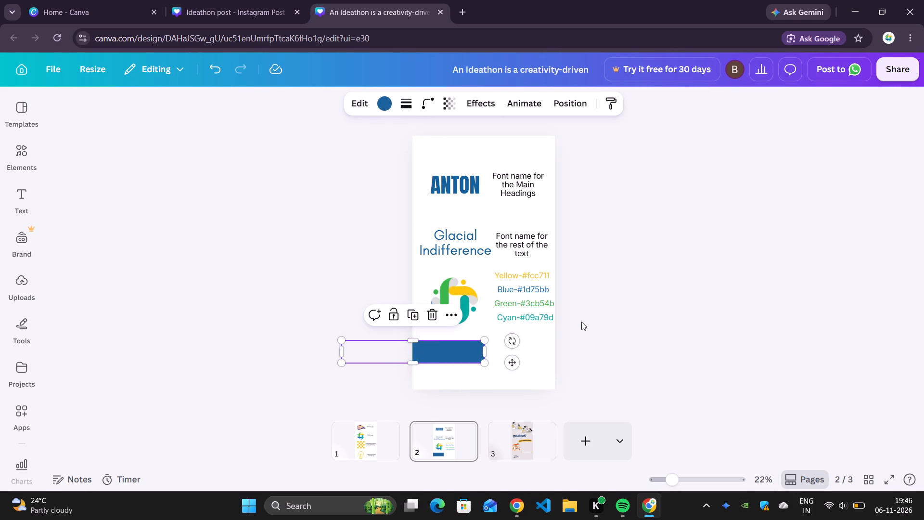
Narrow the blue rectangle to a small swatch and position it beneath the logo on page 2.
left_click_drag(447, 354, 534, 353)
left_click_drag(494, 352, 468, 352)
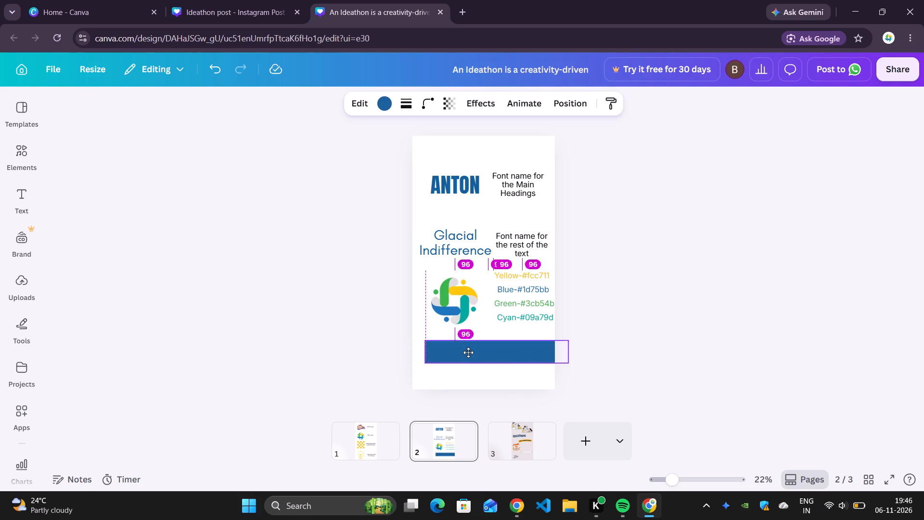
left_click_drag(468, 352, 475, 352)
left_click_drag(557, 353, 509, 351)
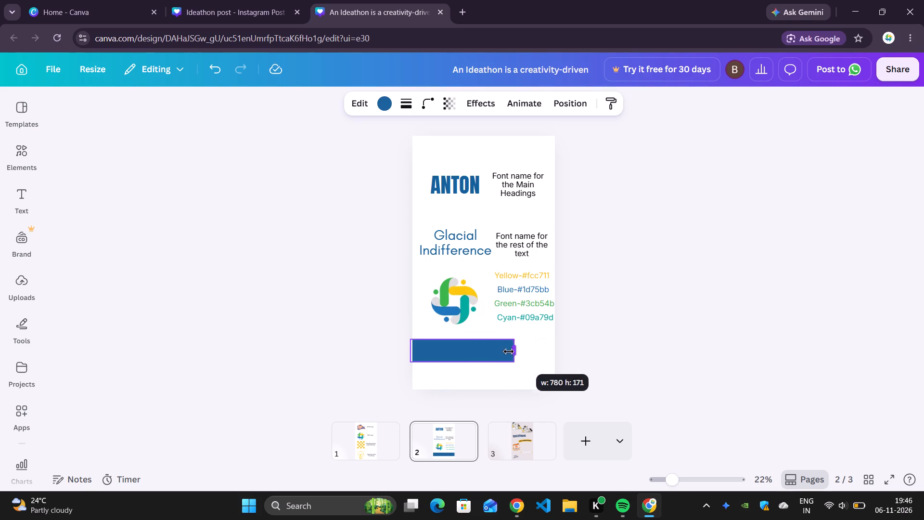
left_click_drag(509, 351, 475, 349)
left_click(513, 351)
left_click_drag(451, 353, 459, 353)
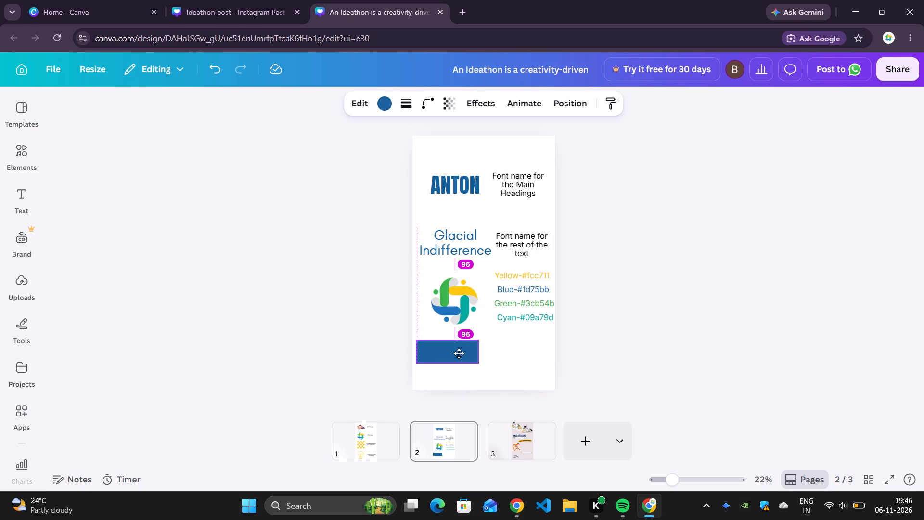
left_click_drag(459, 353, 460, 353)
left_click(374, 341)
Check the colour name and hex code of the blue swatch's fill.
left_click(449, 350)
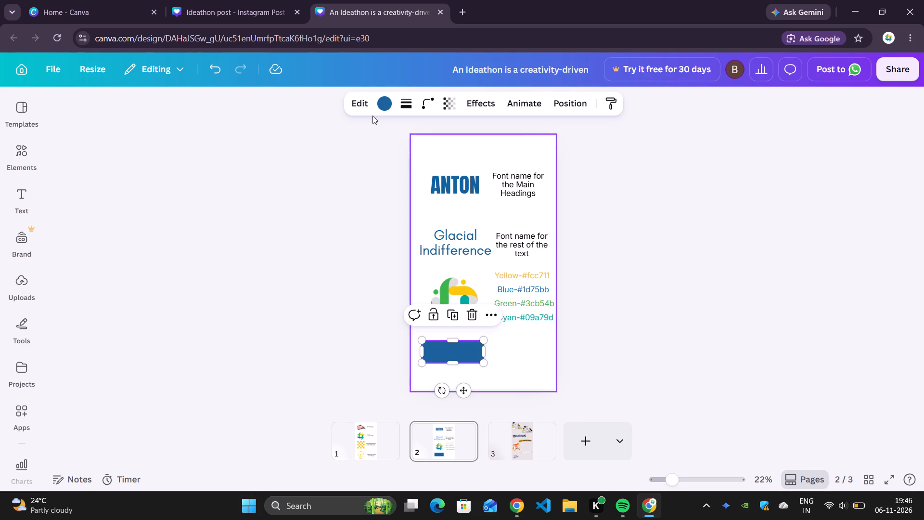
left_click(381, 101)
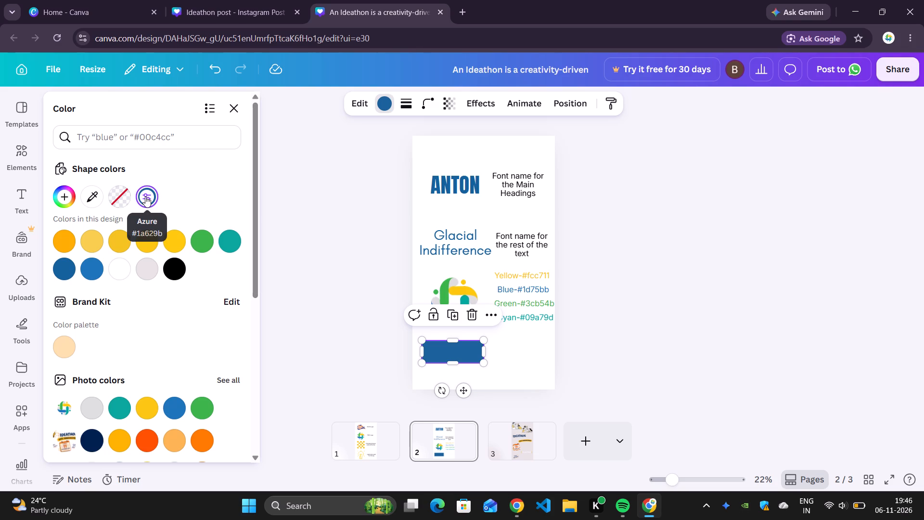
Duplicate the Cyan-#09a79d label and place the copy beside the blue swatch.
left_click(518, 319)
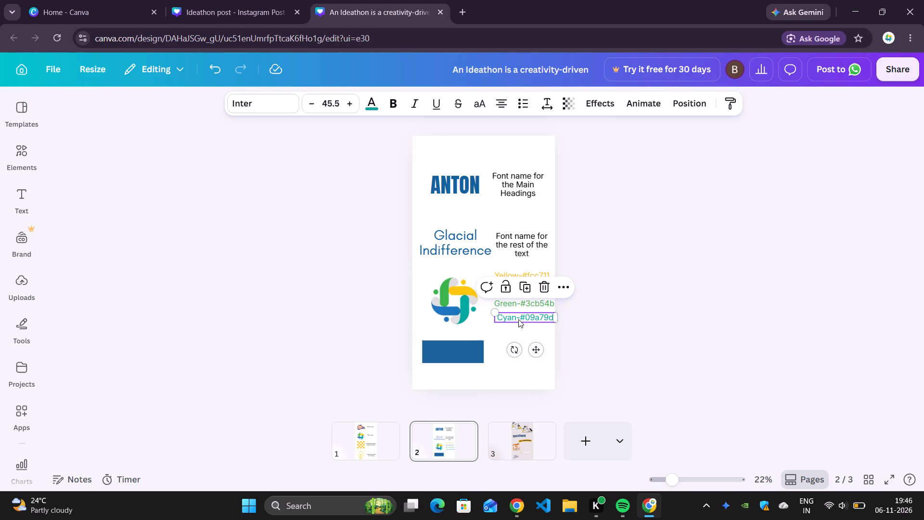
key("ctrl+d")
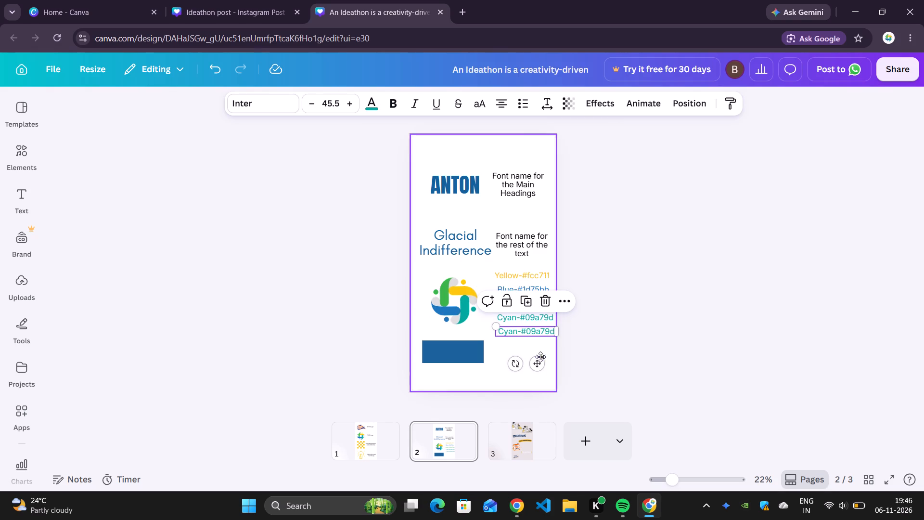
left_click_drag(539, 366, 535, 382)
Change the colour name in the copied label to "Azure-", leaving the hex part in place.
left_click(511, 348)
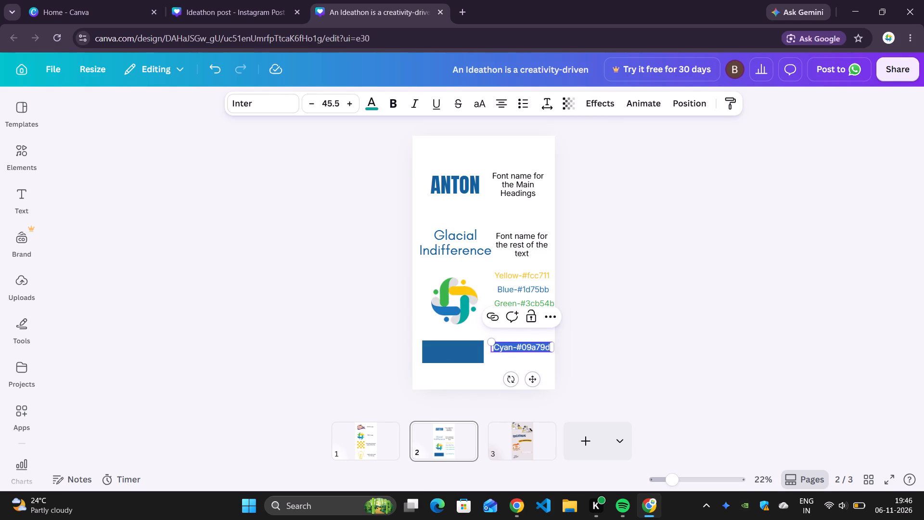
left_click(511, 348)
left_click_drag(511, 347, 483, 347)
type("Azure")
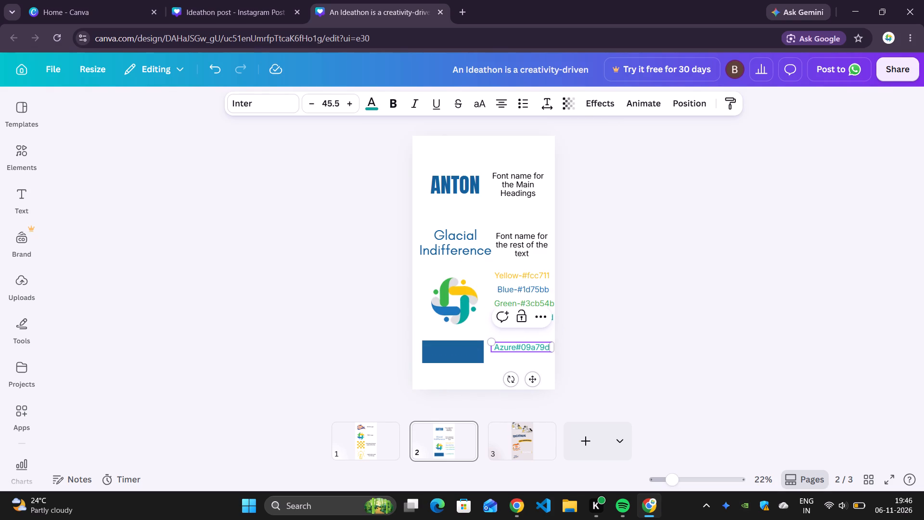
key("minus")
Remove the old hex digits from the Azure label, keeping the # sign.
left_click_drag(523, 349, 539, 349)
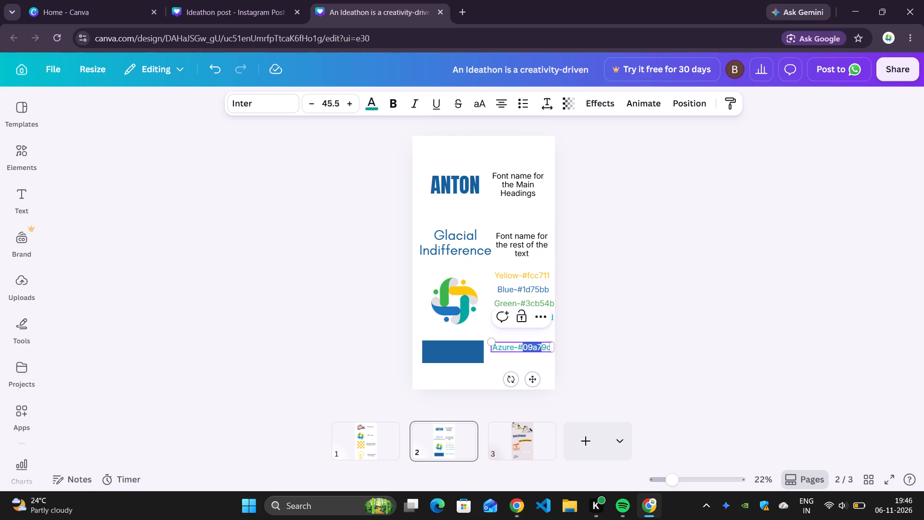
left_click_drag(539, 349, 552, 351)
left_click(545, 350)
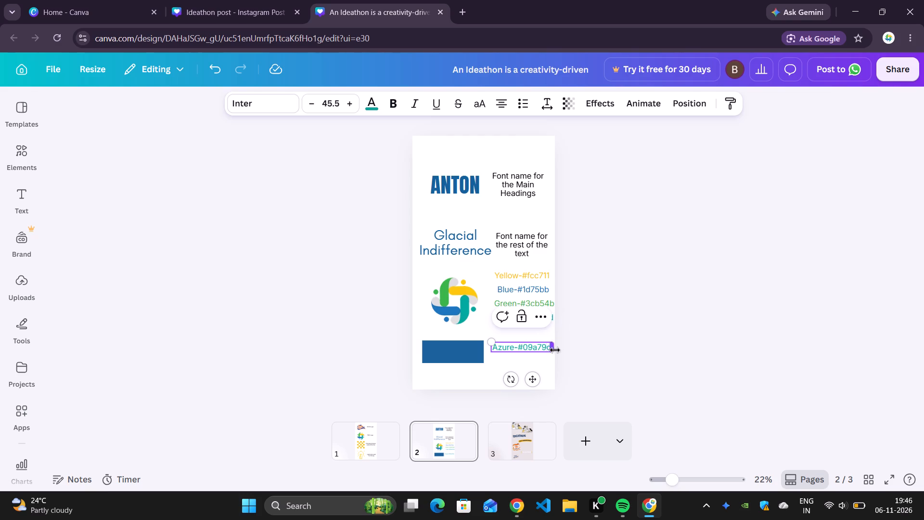
left_click(548, 348)
key("Right")
key("BackSpace")
key("BackSpace")
key("BackSpace")
key("BackSpace")
key("BackSpace")
key("BackSpace")
Recheck the blue swatch's fill colour and complete the Azure label with the hex code 1a629b.
left_click(462, 354)
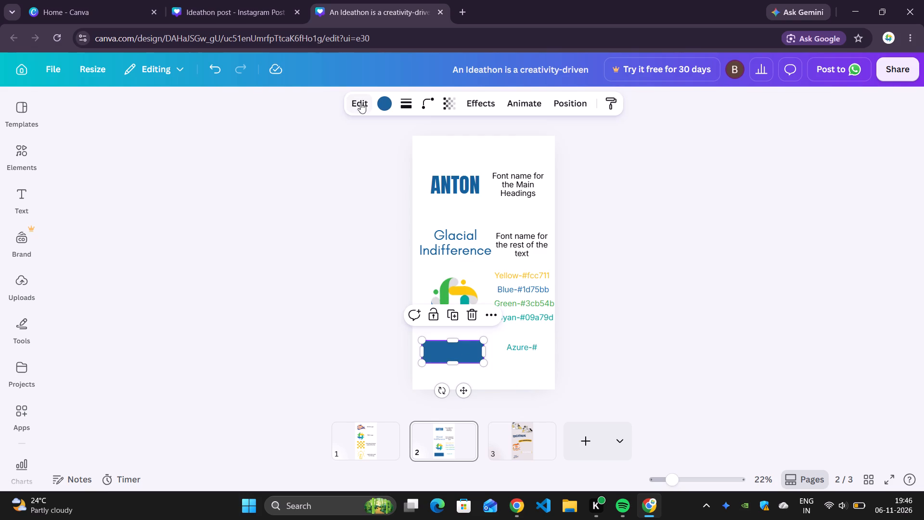
left_click(382, 103)
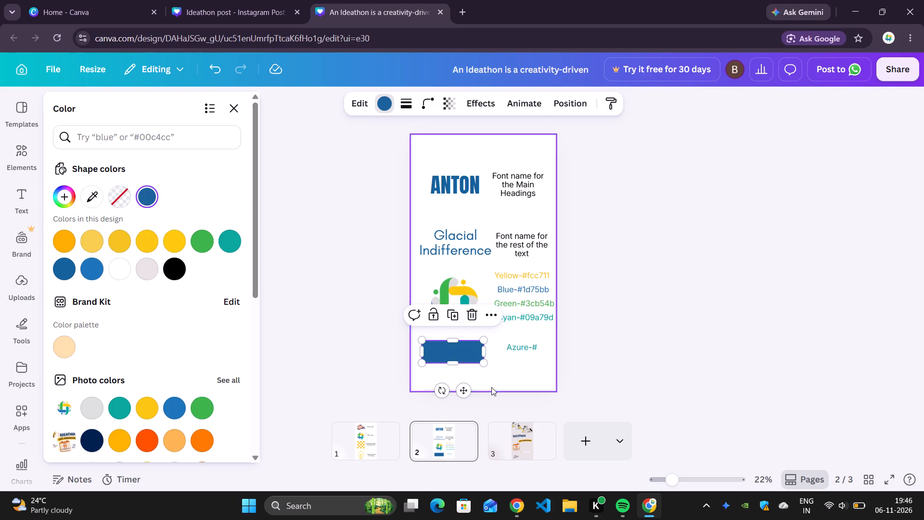
left_click(534, 348)
left_click(544, 346)
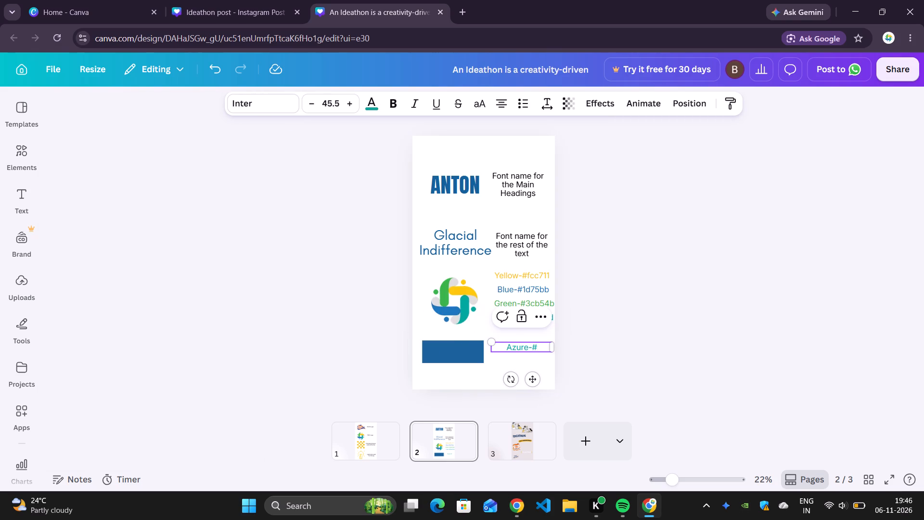
left_click(541, 347)
type("1a6")
type("29b")
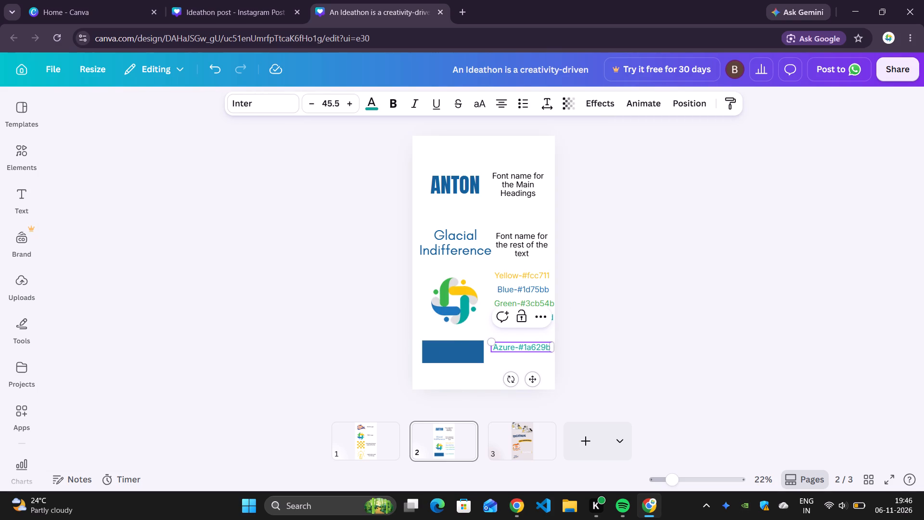
Recolour the whole Azure-#1a629b label with the blue sampled from the swatch beside it.
left_click(491, 348)
left_click_drag(492, 348, 554, 349)
left_click_drag(554, 349, 551, 351)
key("ctrl+a")
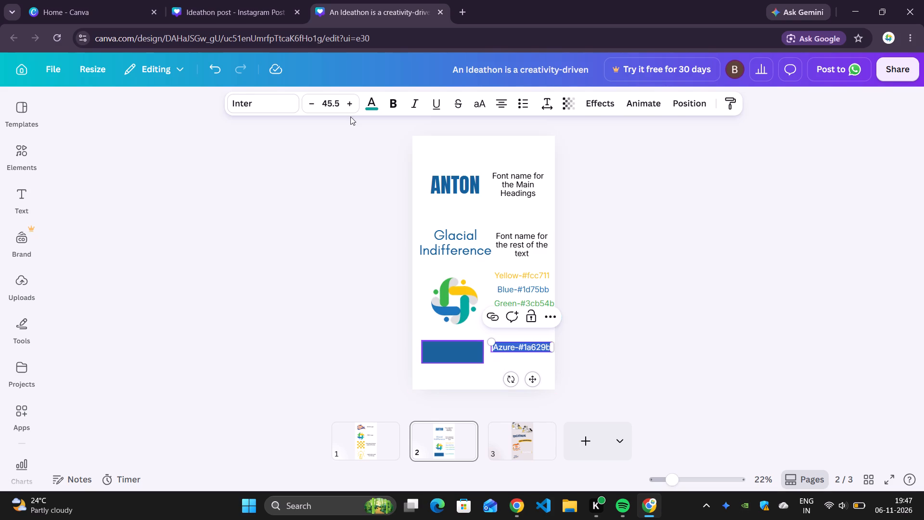
left_click(369, 107)
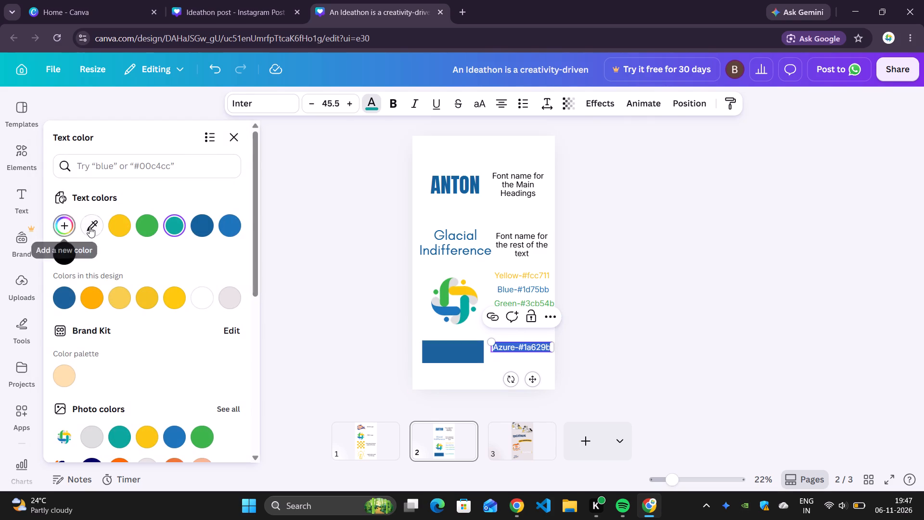
left_click(205, 224)
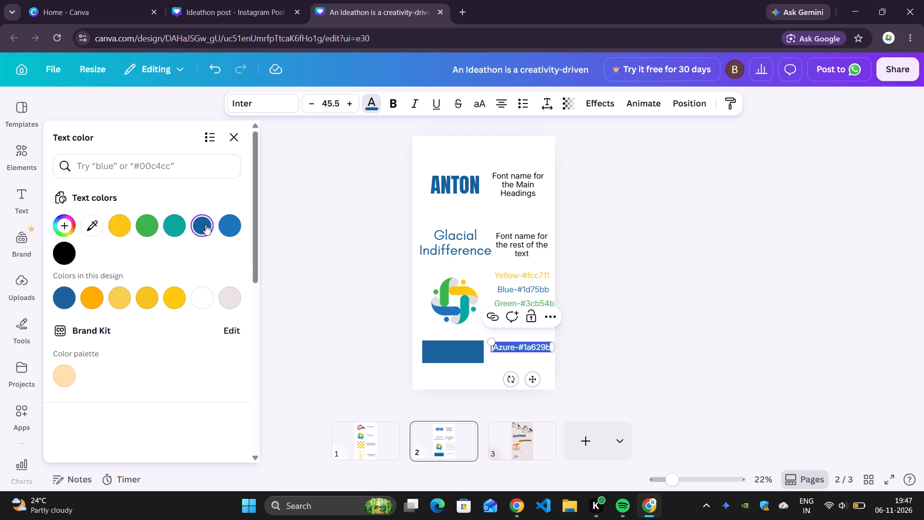
left_click(87, 228)
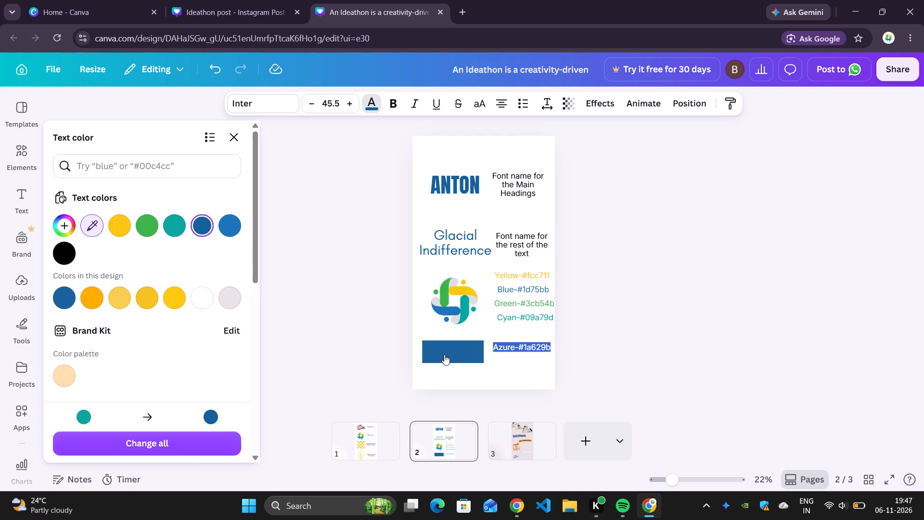
left_click(444, 354)
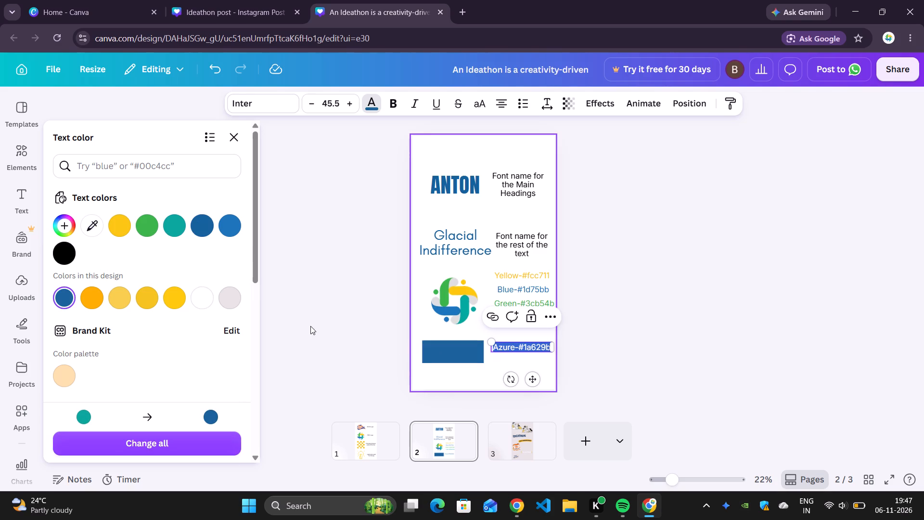
left_click(283, 321)
left_click(587, 326)
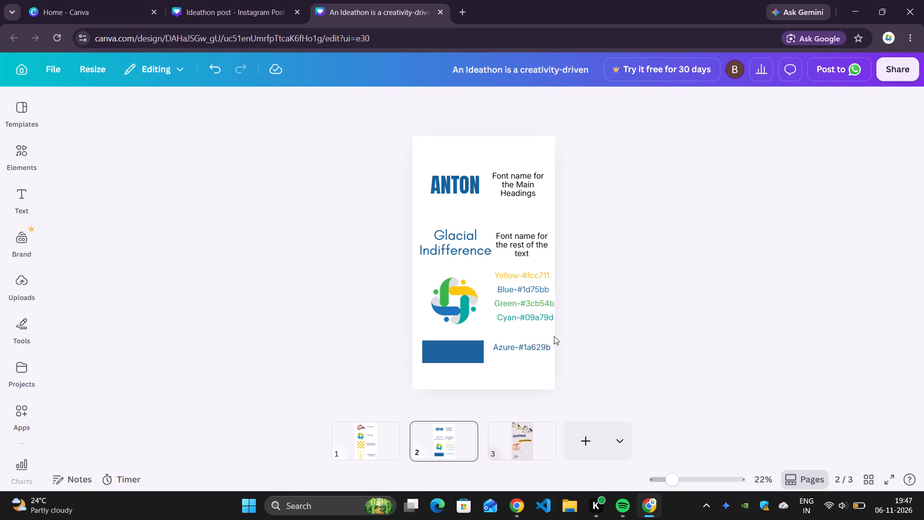
Check the text colour applied to the Azure-#1a629b label on page 2.
left_click(535, 349)
left_click(370, 99)
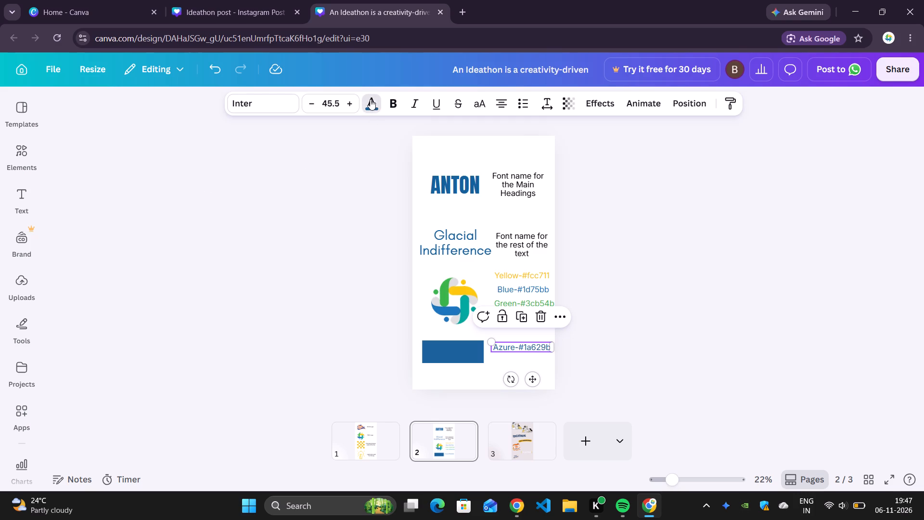
scroll(89, 405, "down", 1)
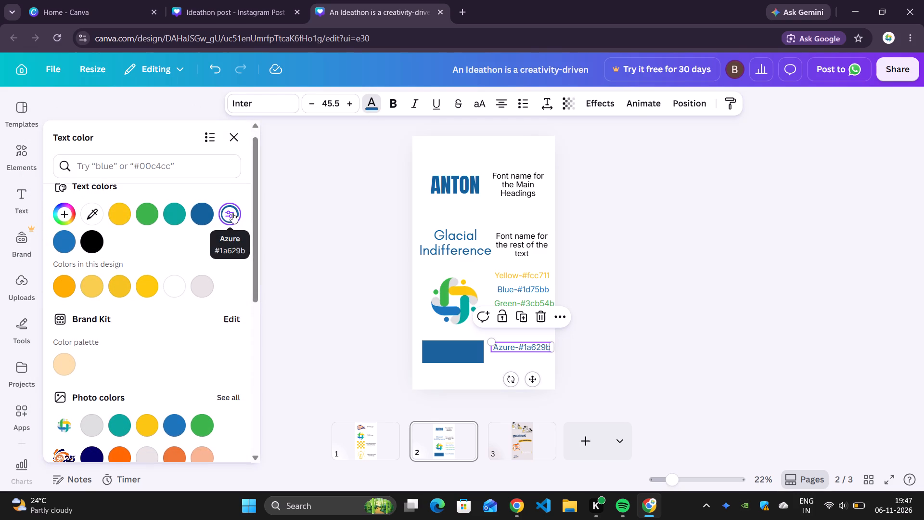
left_click(597, 301)
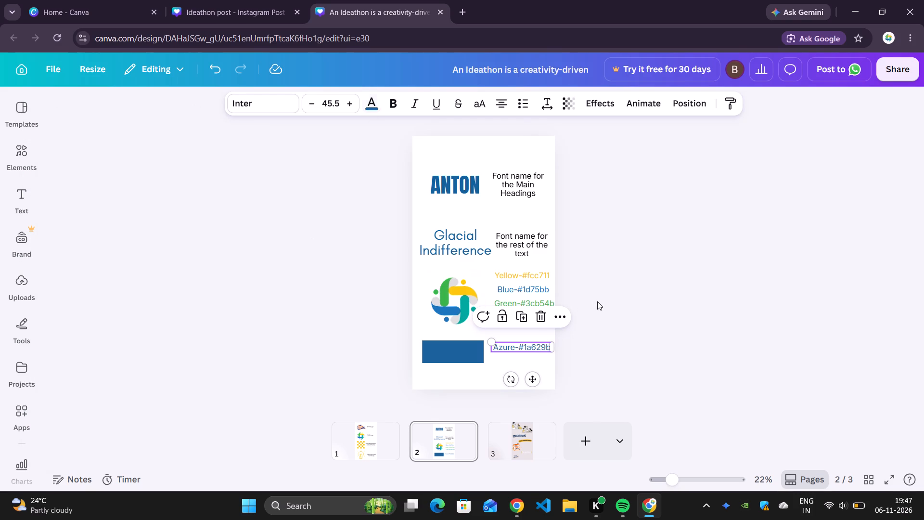
left_click(592, 306)
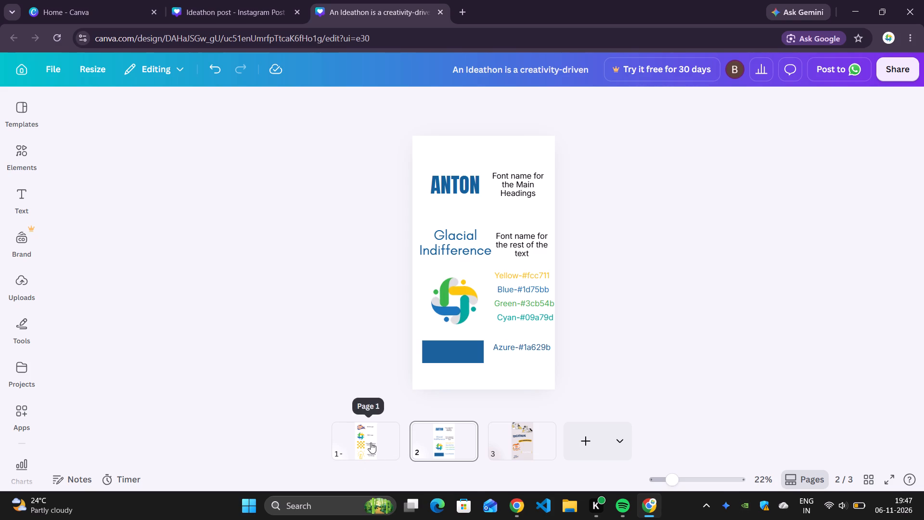
Review the toolkit's three pages and compare them with the Ideathon date announcement post for elements still to collect.
left_click(371, 442)
left_click(444, 443)
left_click(513, 438)
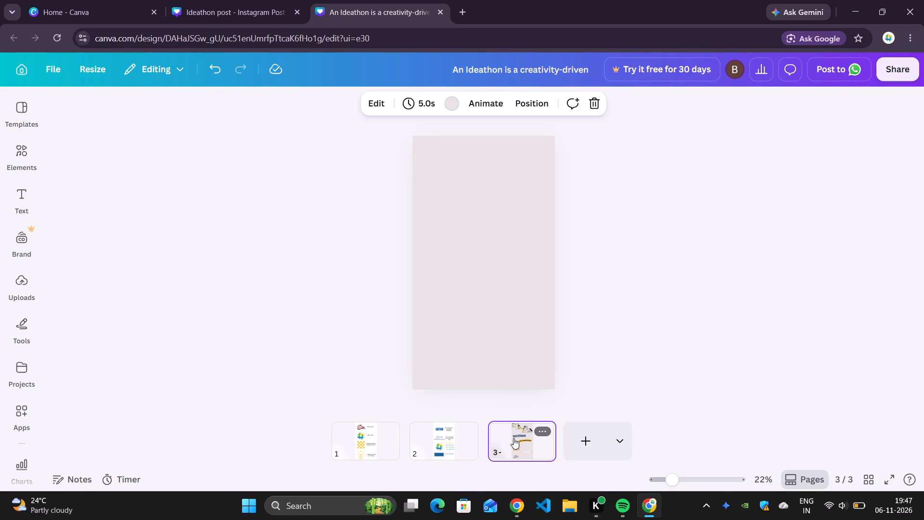
left_click(234, 0)
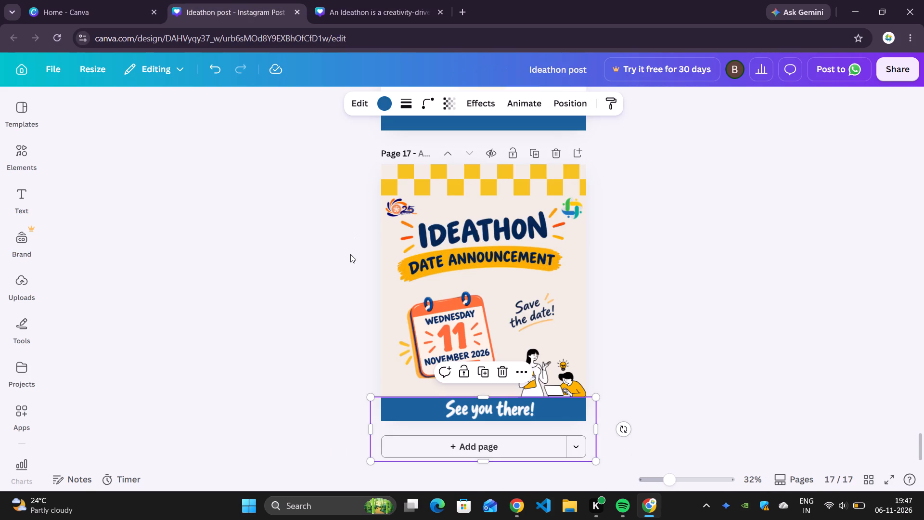
left_click(251, 245)
scroll(251, 245, "down", 1)
left_click(364, 0)
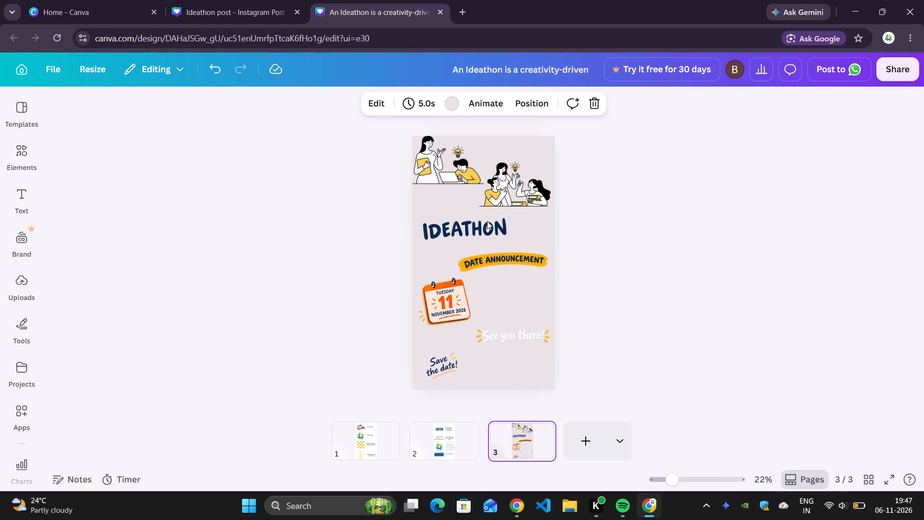